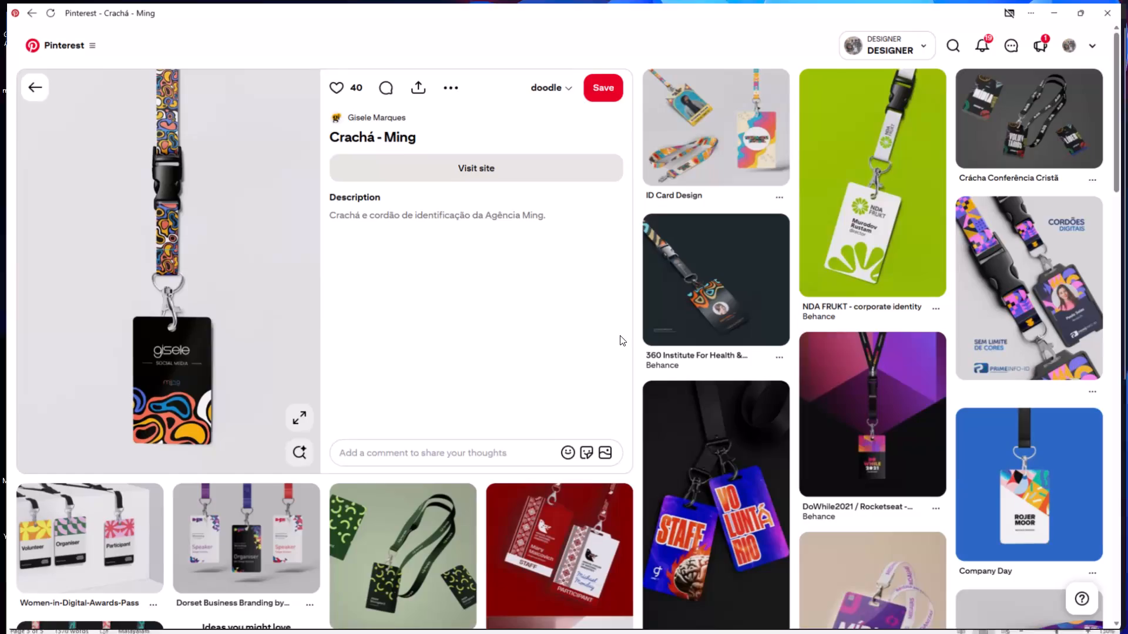
Examine the related lanyard and ID card pins for design references, including the Lucky Brand Associates Minmin Care pin and its similar designs.
{"action": "scroll", "coordinate": [778, 291], "scroll_direction": "down", "scroll_amount": 7}
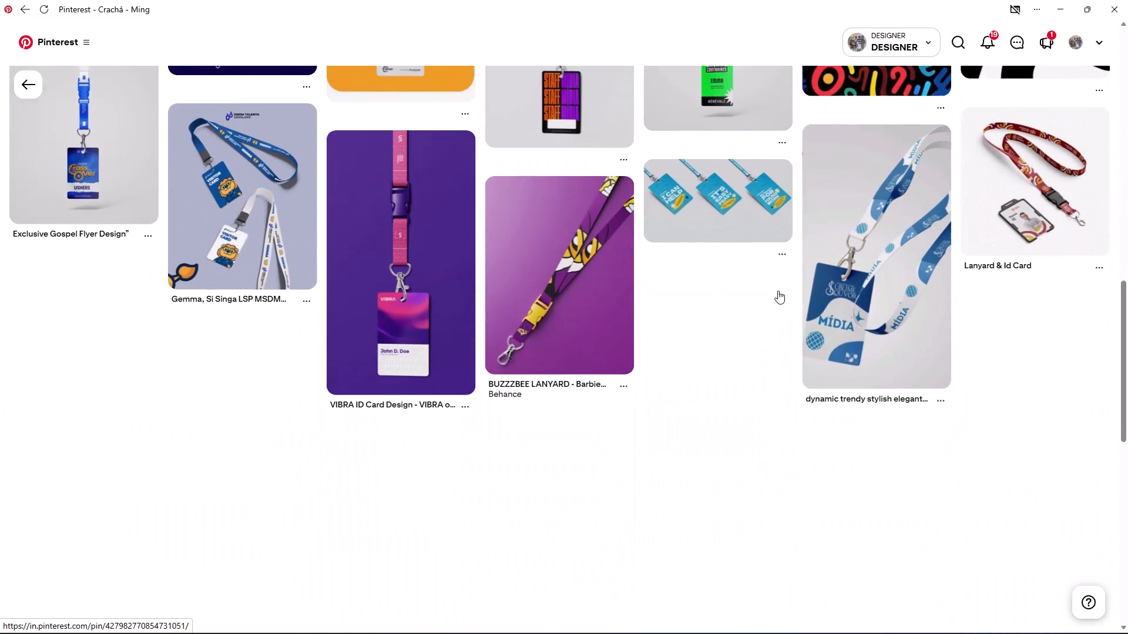
{"action": "scroll", "coordinate": [778, 291], "scroll_direction": "down", "scroll_amount": 2}
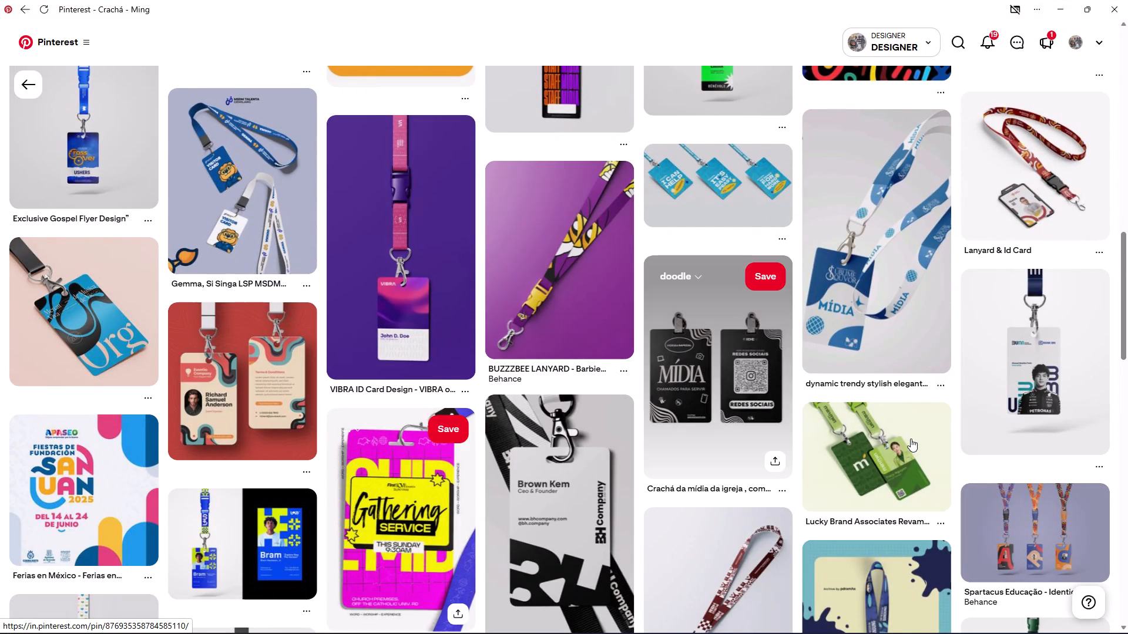
{"action": "left_click", "coordinate": [881, 446]}
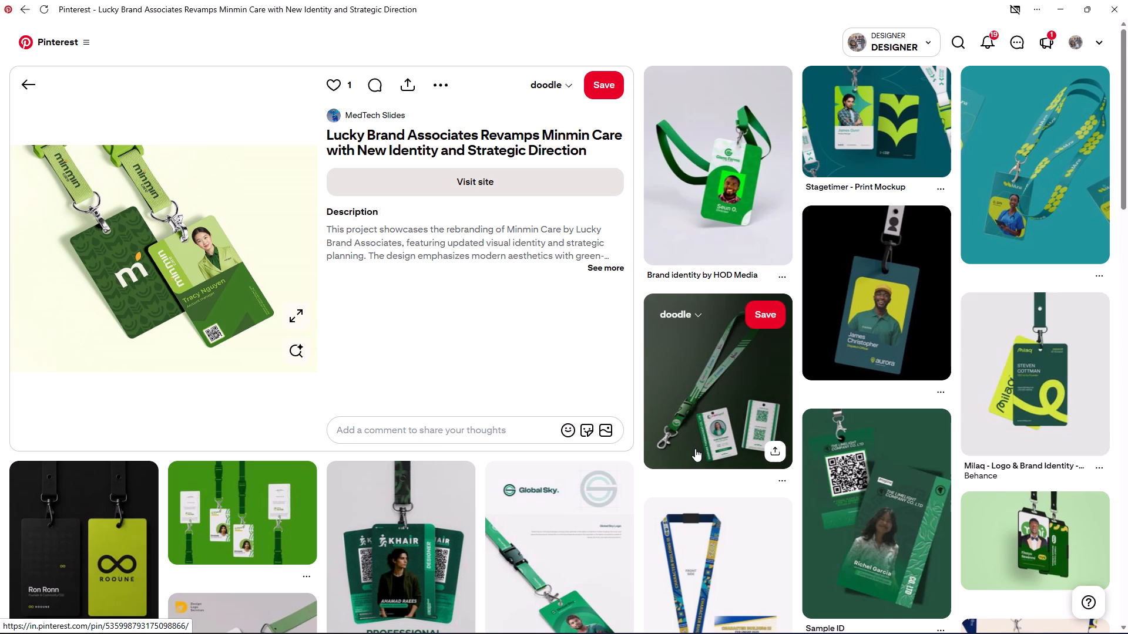
{"action": "scroll", "coordinate": [695, 448], "scroll_direction": "down", "scroll_amount": 4}
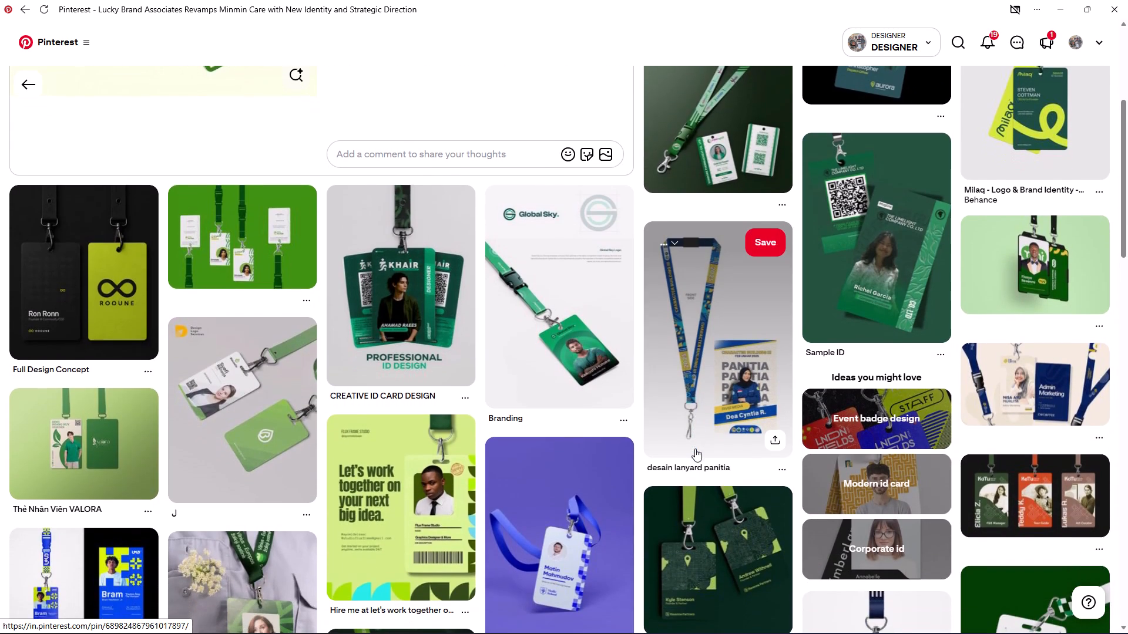
{"action": "scroll", "coordinate": [695, 448], "scroll_direction": "down", "scroll_amount": 5}
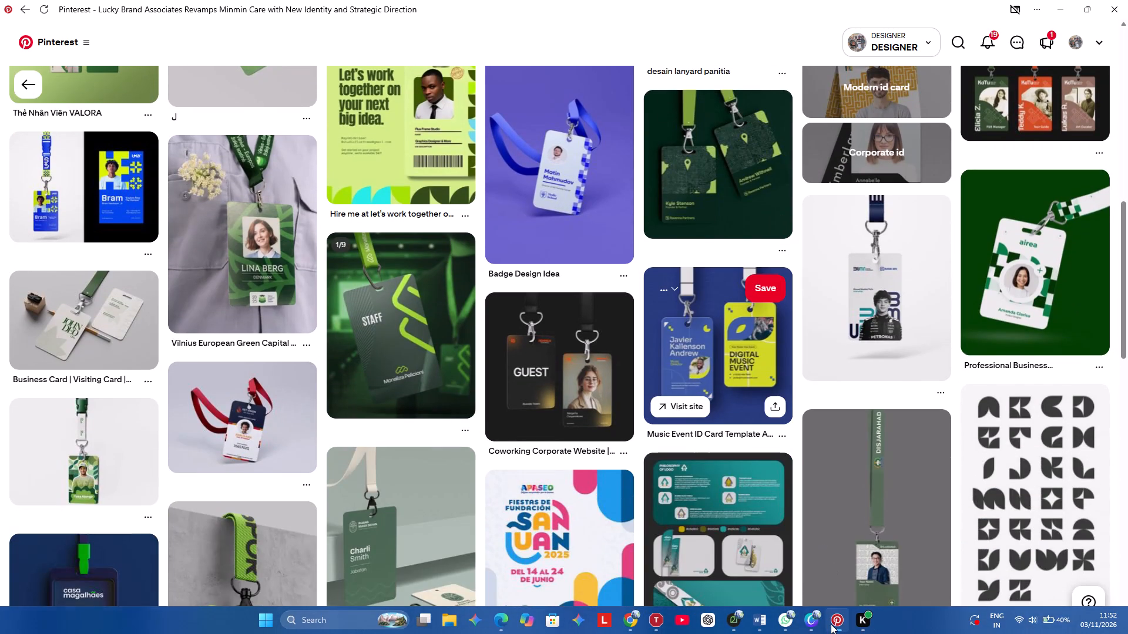
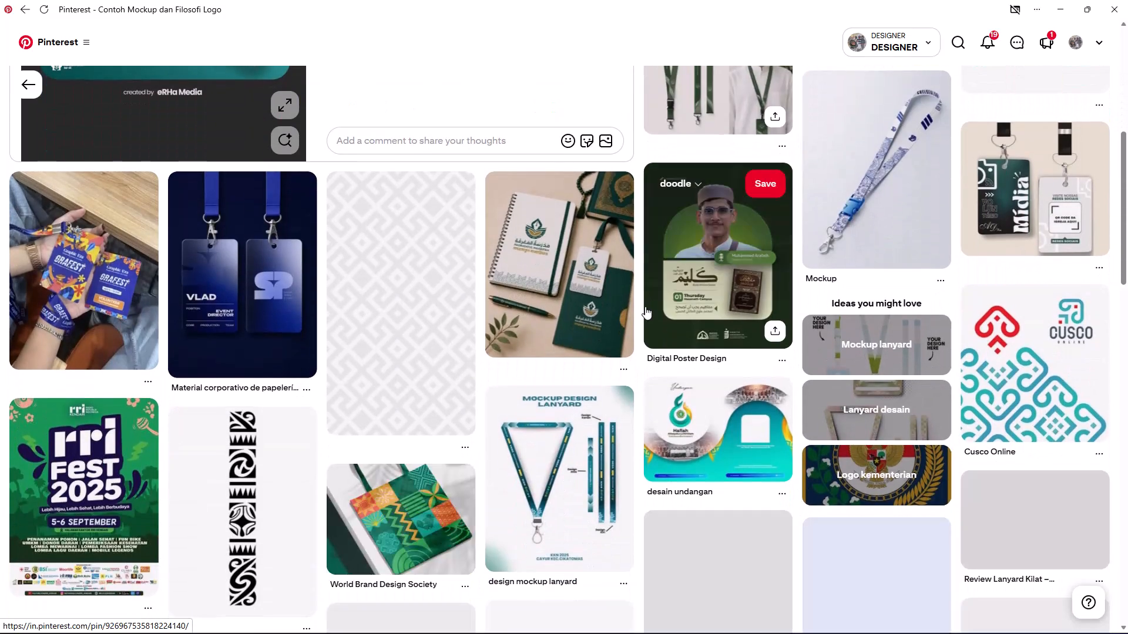
Open the teal design mockup lanyard pin and examine the related lanyard designs.
{"action": "scroll", "coordinate": [645, 306], "scroll_direction": "down", "scroll_amount": 1}
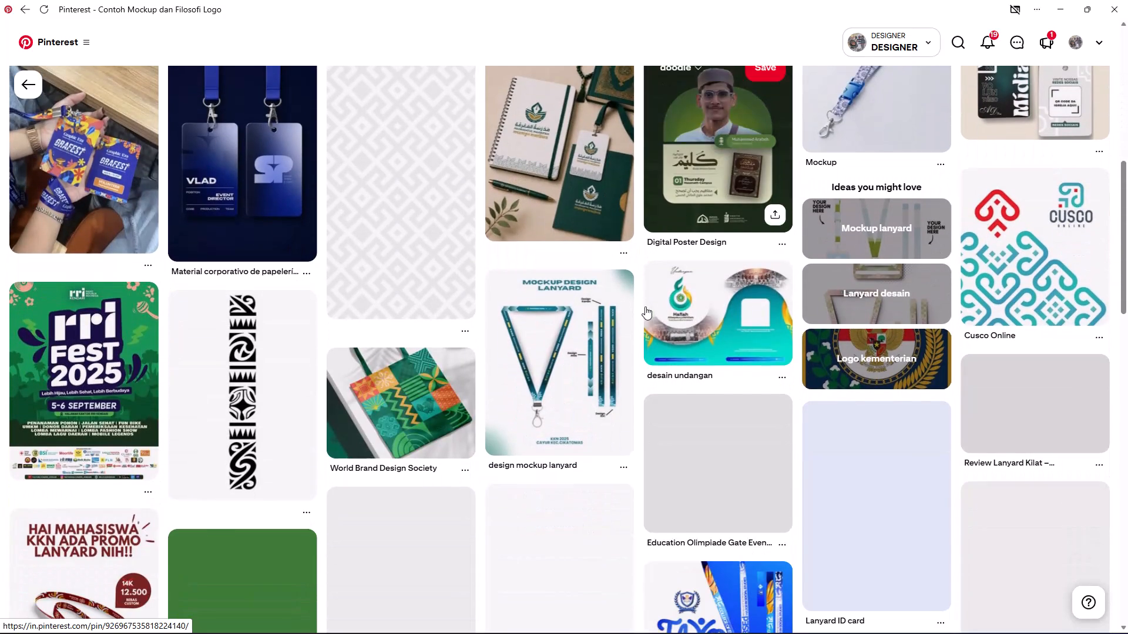
{"action": "scroll", "coordinate": [645, 306], "scroll_direction": "down", "scroll_amount": 1}
{"action": "left_click", "coordinate": [578, 387]}
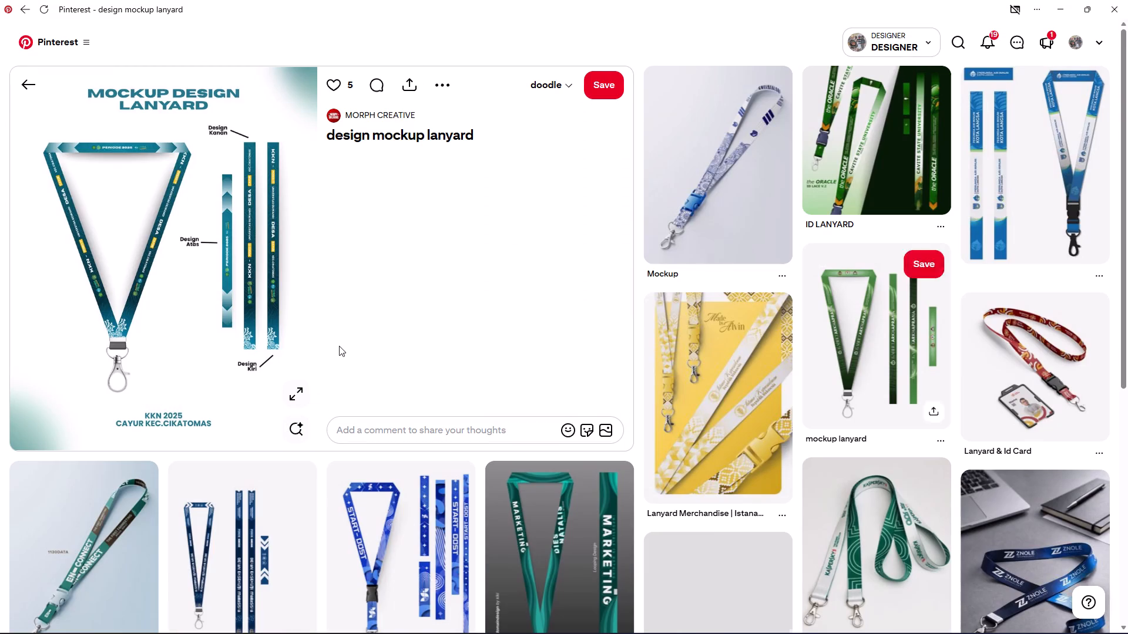
{"action": "scroll", "coordinate": [294, 316], "scroll_direction": "down", "scroll_amount": 6}
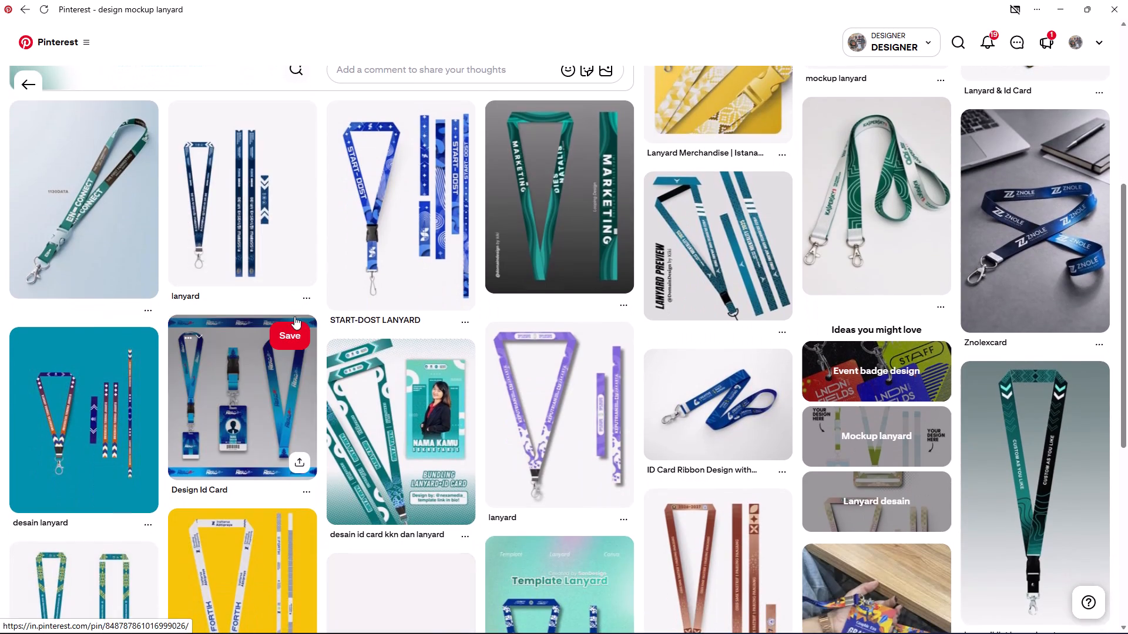
{"action": "scroll", "coordinate": [294, 316], "scroll_direction": "down", "scroll_amount": 1}
Open the yellow FORTIK lanyard desain pin and examine its layout along with the related lanyard and graphic element pins.
{"action": "left_click", "coordinate": [250, 402]}
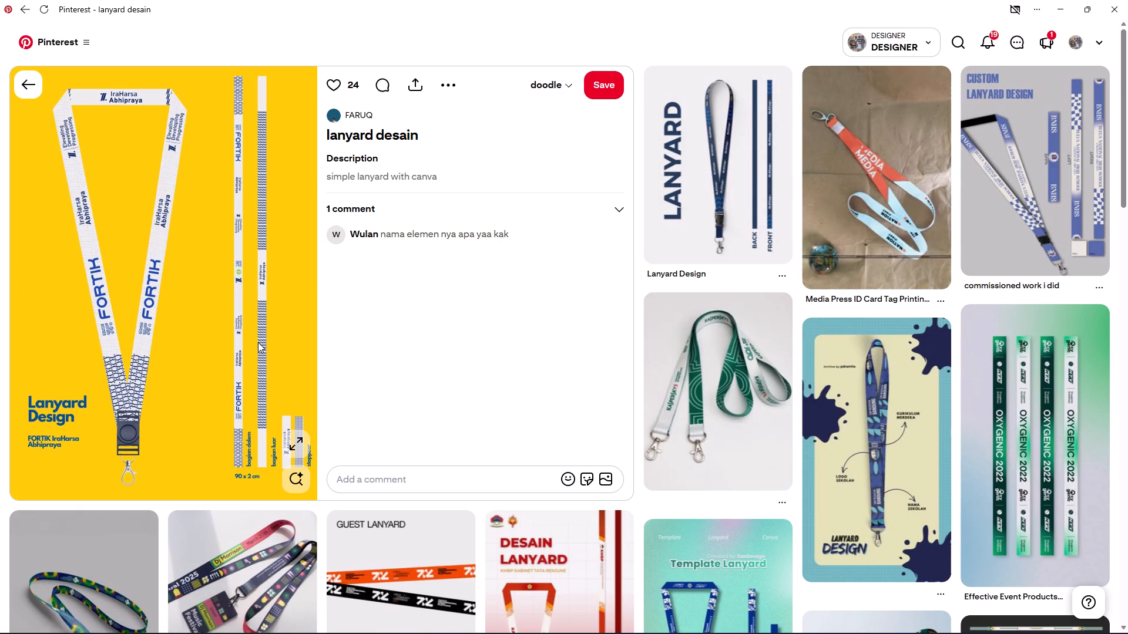
{"action": "scroll", "coordinate": [258, 342], "scroll_direction": "down", "scroll_amount": 5}
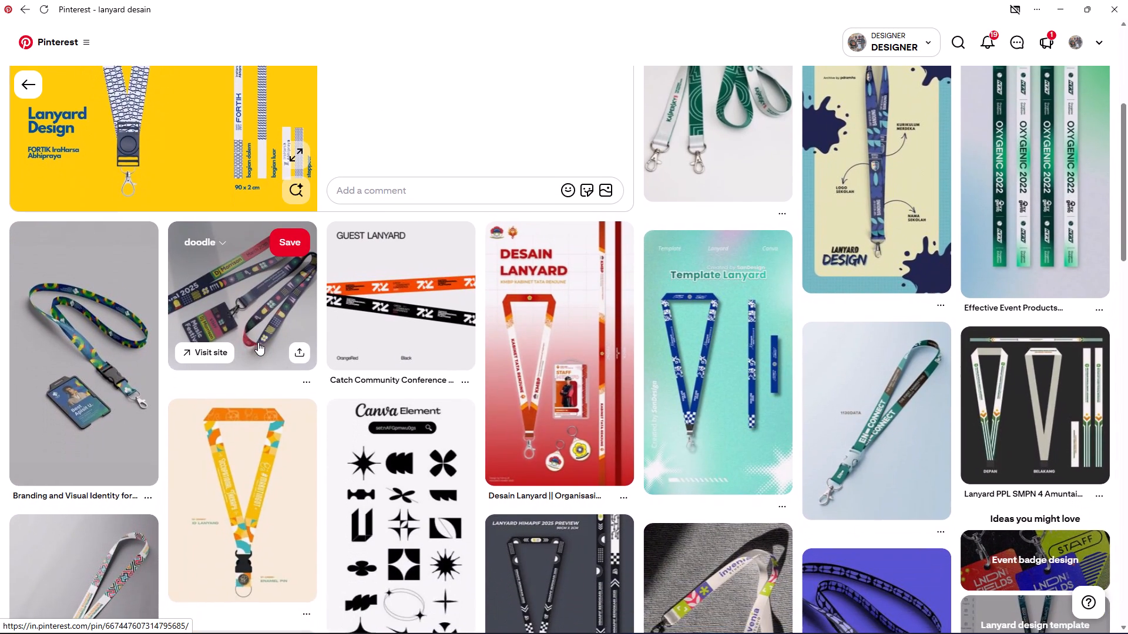
{"action": "scroll", "coordinate": [258, 342], "scroll_direction": "right", "scroll_amount": 2}
{"action": "scroll", "coordinate": [258, 342], "scroll_direction": "up", "scroll_amount": 2}
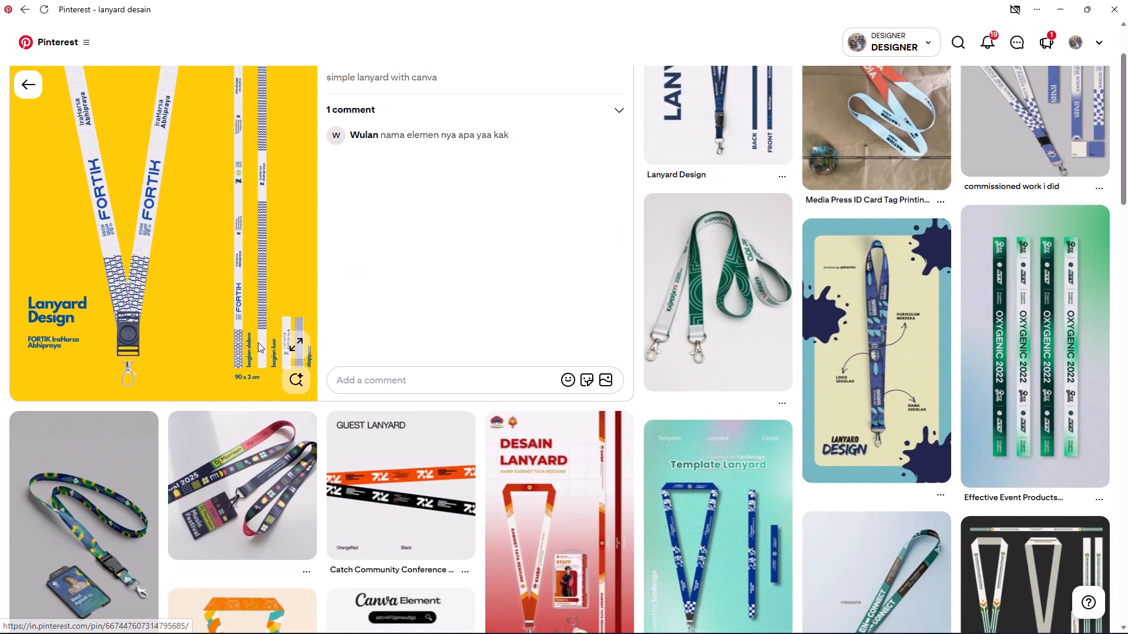
{"action": "scroll", "coordinate": [258, 342], "scroll_direction": "up", "scroll_amount": 1}
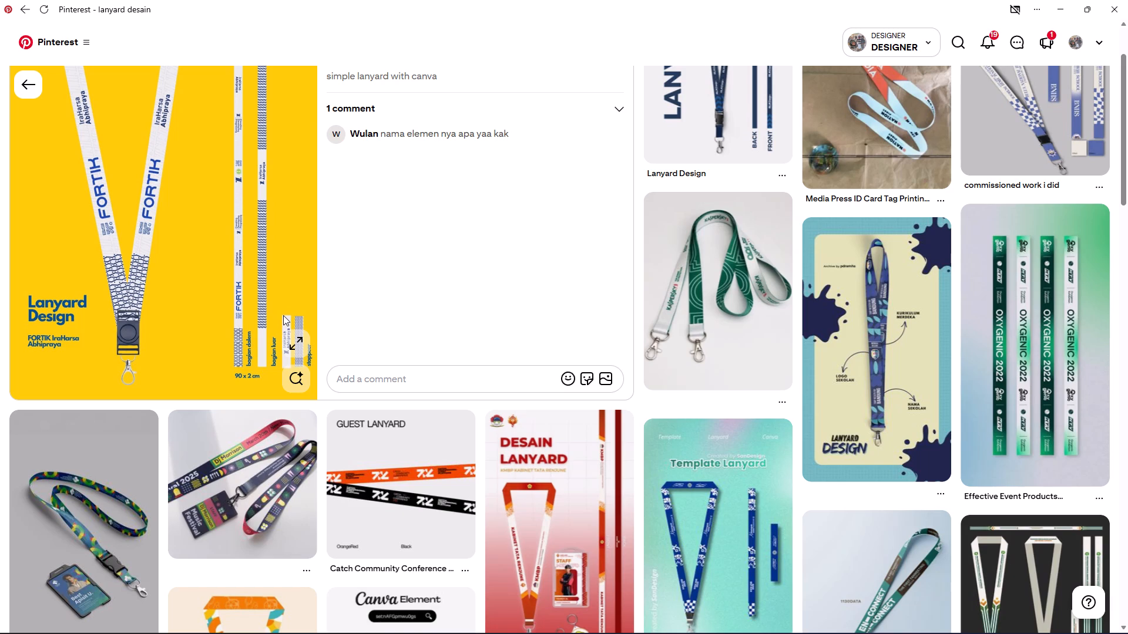
{"action": "scroll", "coordinate": [283, 315], "scroll_direction": "down", "scroll_amount": 5}
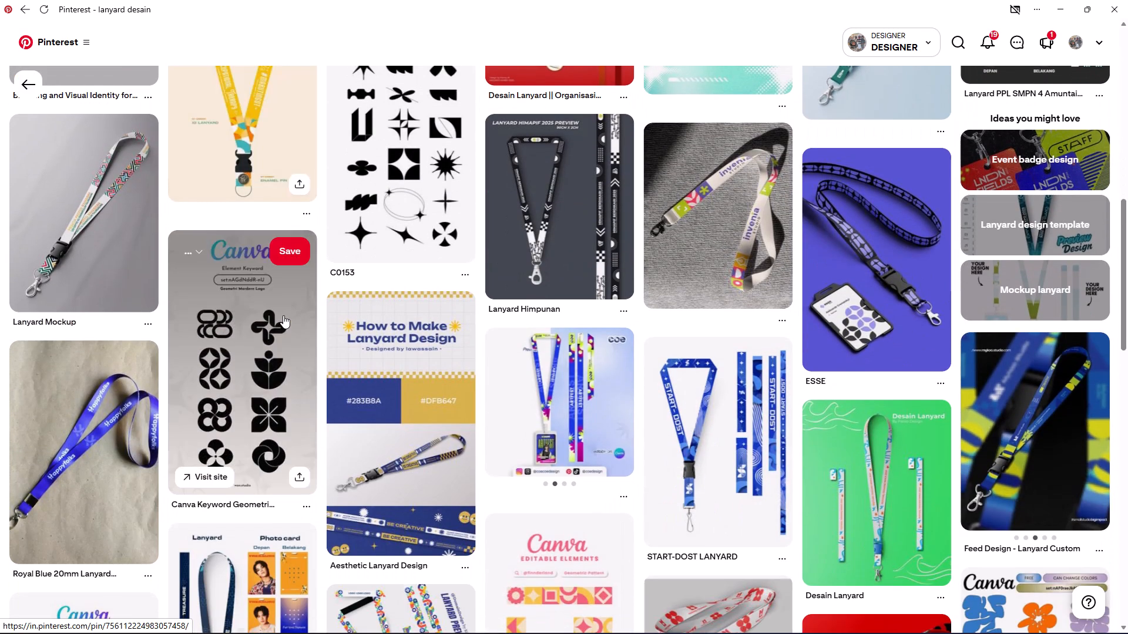
{"action": "scroll", "coordinate": [283, 315], "scroll_direction": "down", "scroll_amount": 4}
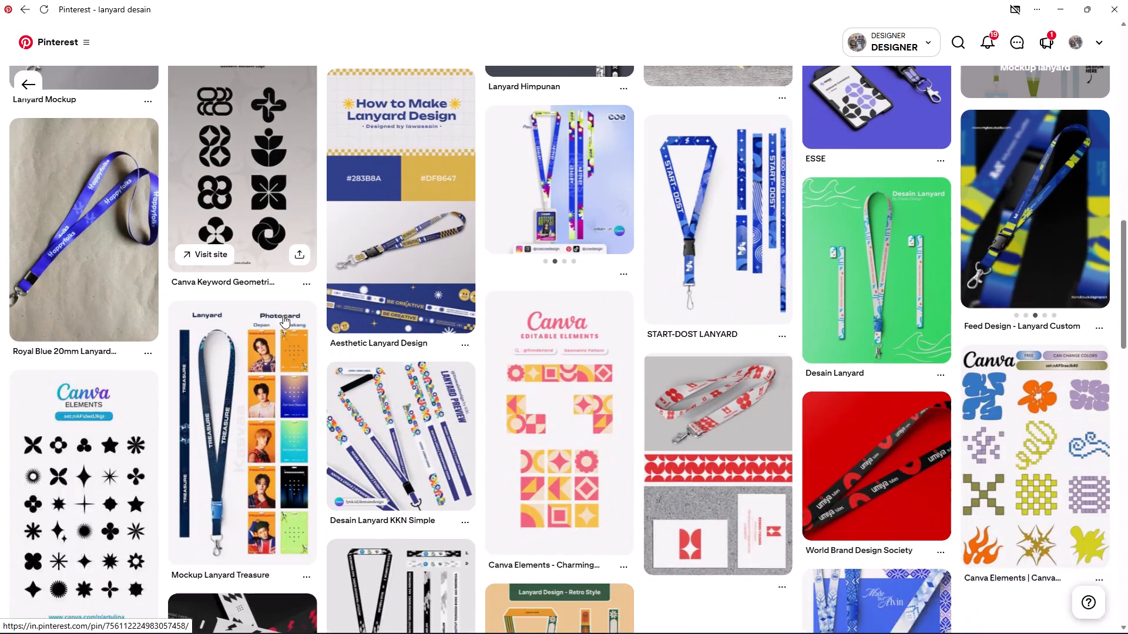
{"action": "scroll", "coordinate": [283, 315], "scroll_direction": "down", "scroll_amount": 3}
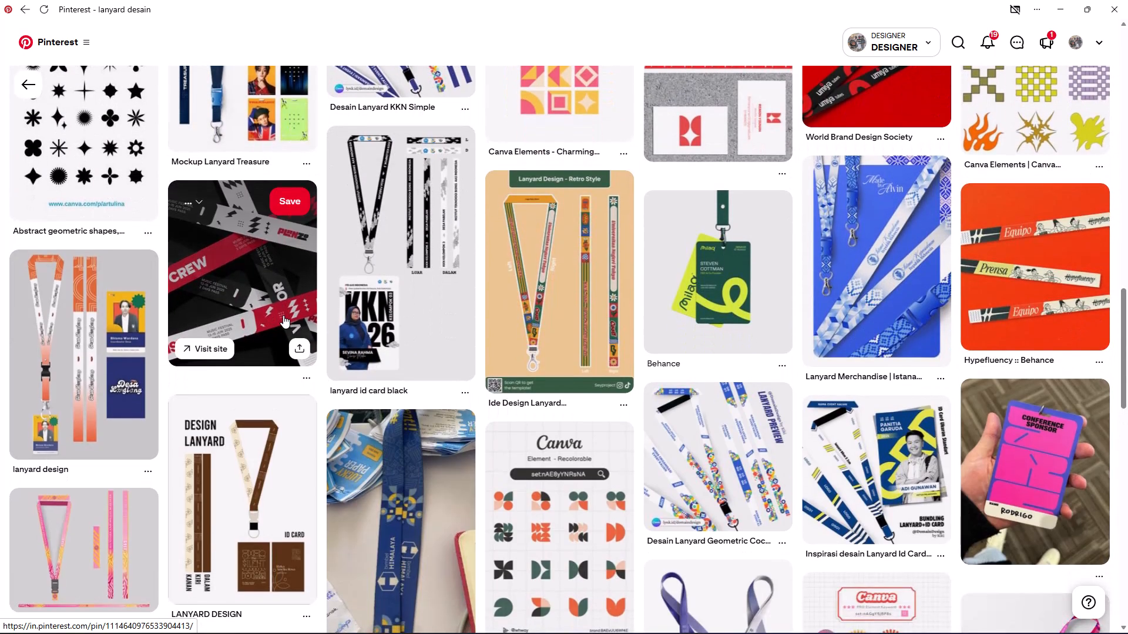
{"action": "scroll", "coordinate": [283, 315], "scroll_direction": "up", "scroll_amount": 13}
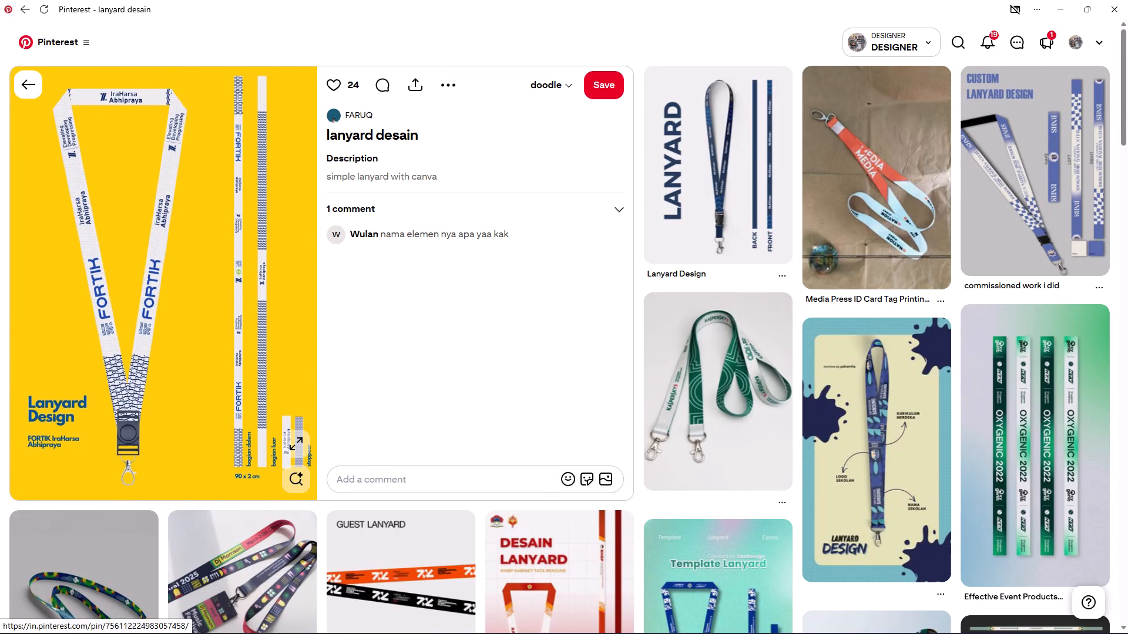
Search Pinterest for how to design lanyard, reusing the word lanyard from the pin's title.
{"action": "left_click_drag", "start_coordinate": [377, 134], "coordinate": [320, 137]}
{"action": "key", "text": "ctrl+c"}
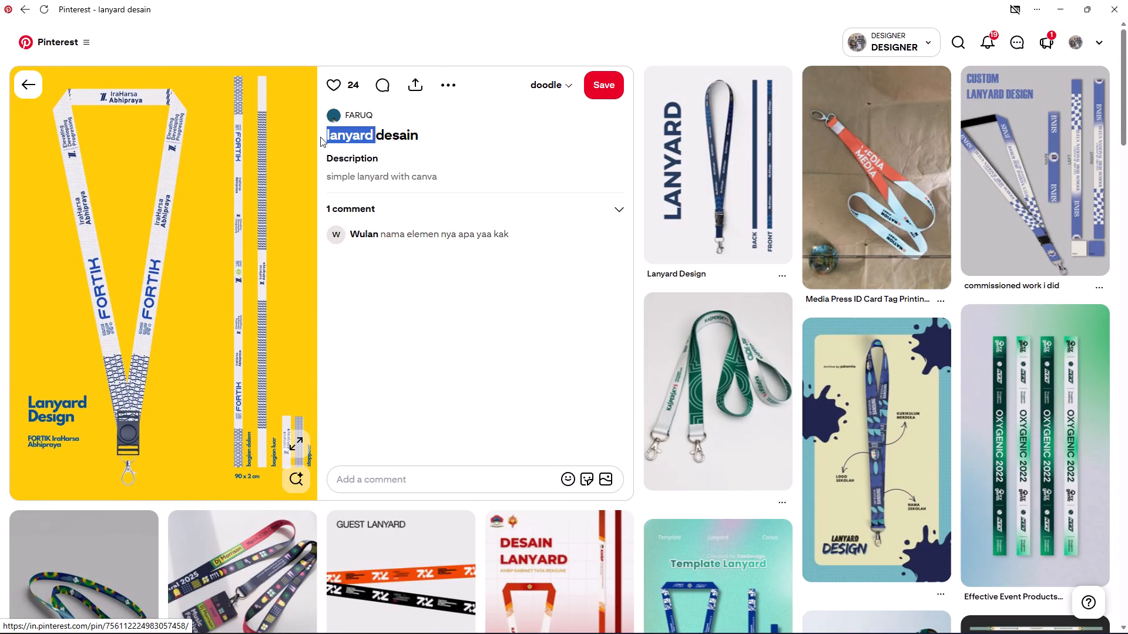
{"action": "left_click", "coordinate": [965, 49]}
{"action": "key", "text": "ctrl+v"}
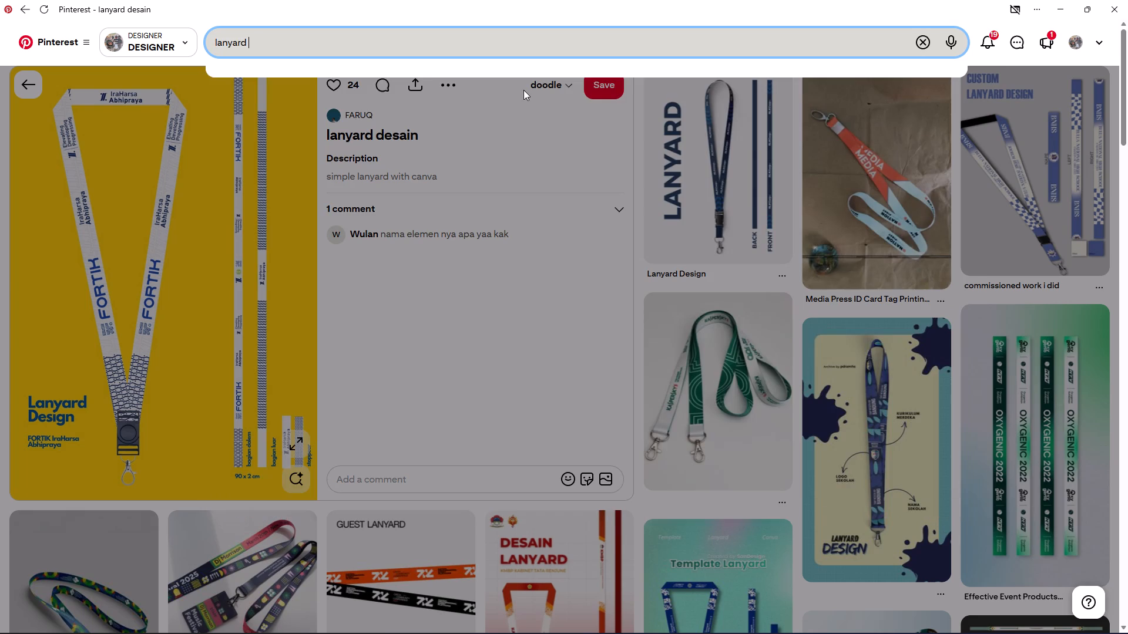
{"action": "key", "text": "space"}
{"action": "key", "text": "ctrl+BackSpace"}
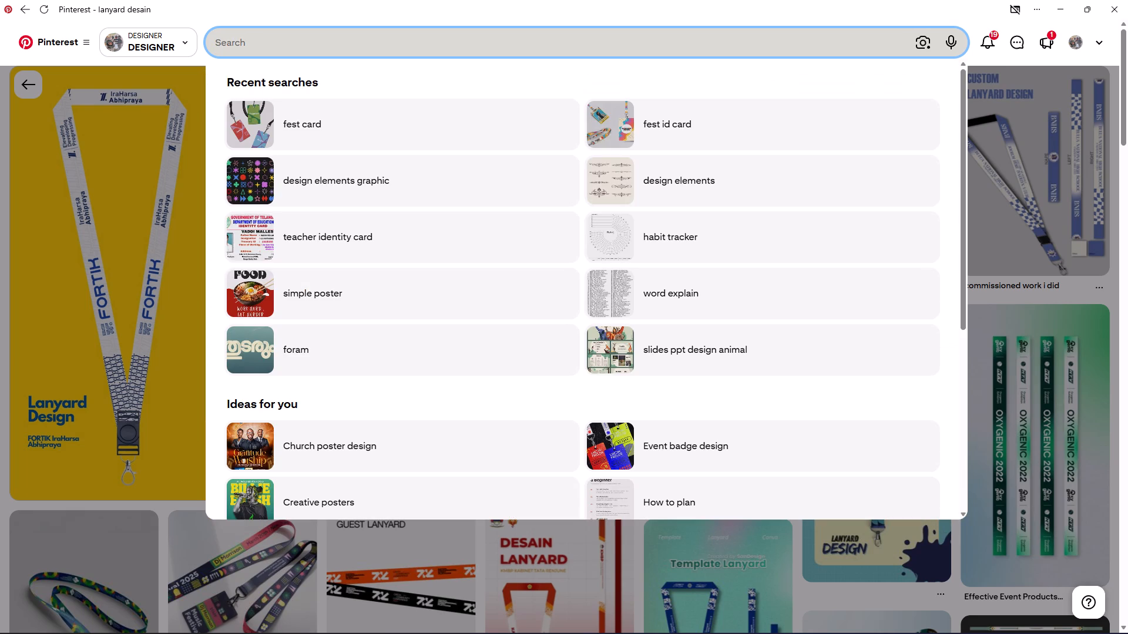
{"action": "type", "text": "ho"}
{"action": "type", "text": "w to design"}
{"action": "key", "text": "space"}
{"action": "key", "text": "ctrl+v"}
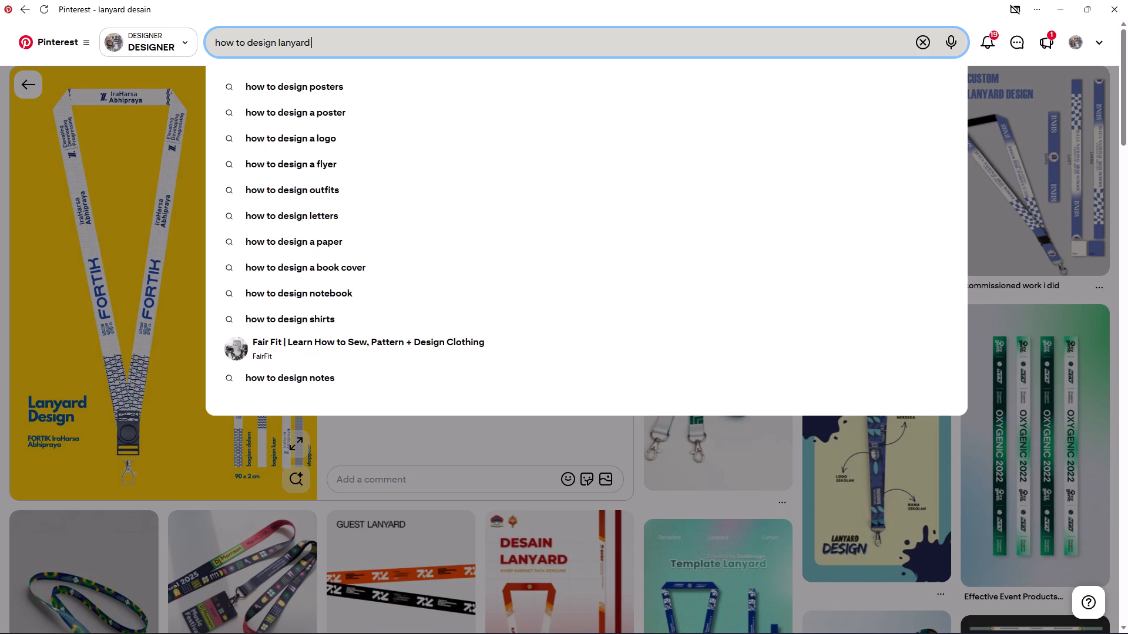
{"action": "key", "text": "Return"}
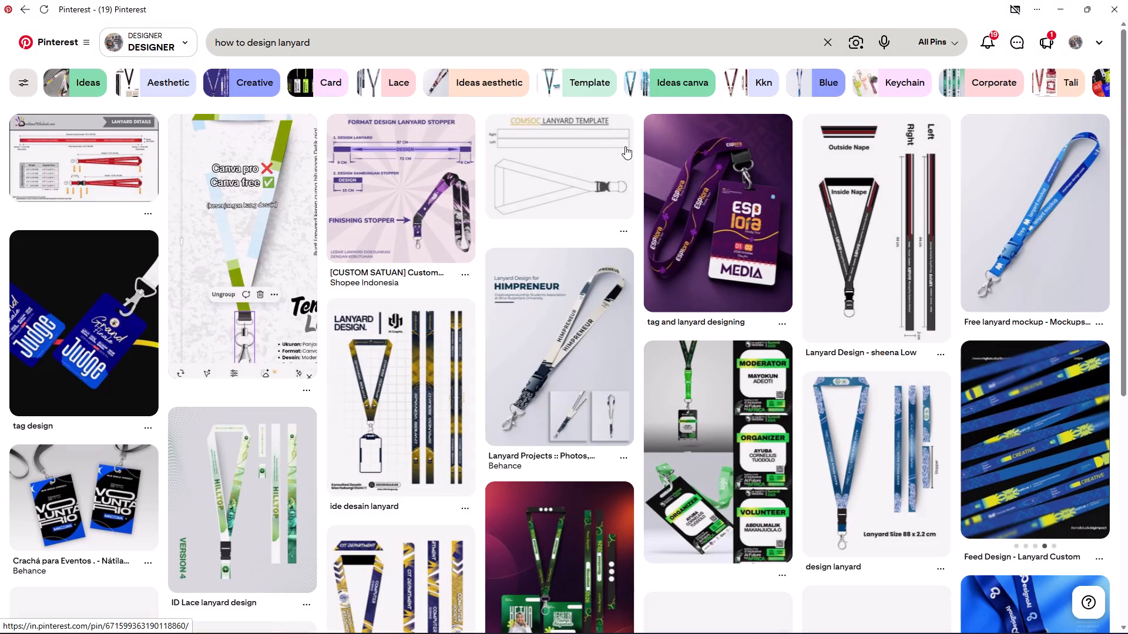
{"action": "left_click", "coordinate": [553, 166]}
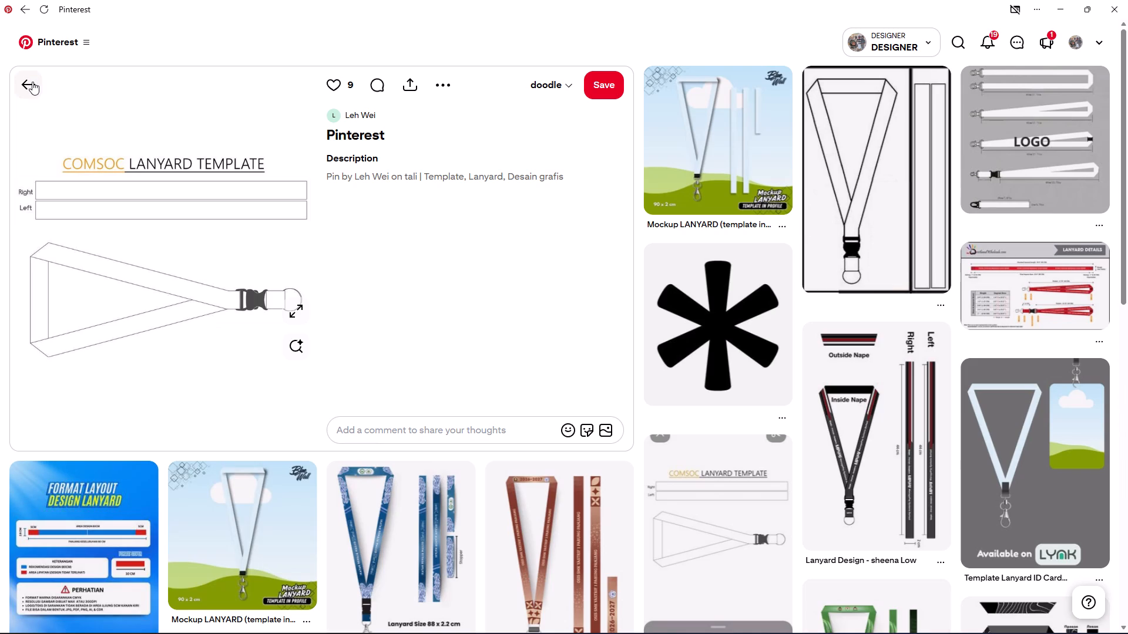
{"action": "left_click", "coordinate": [32, 82]}
{"action": "left_click", "coordinate": [78, 169]}
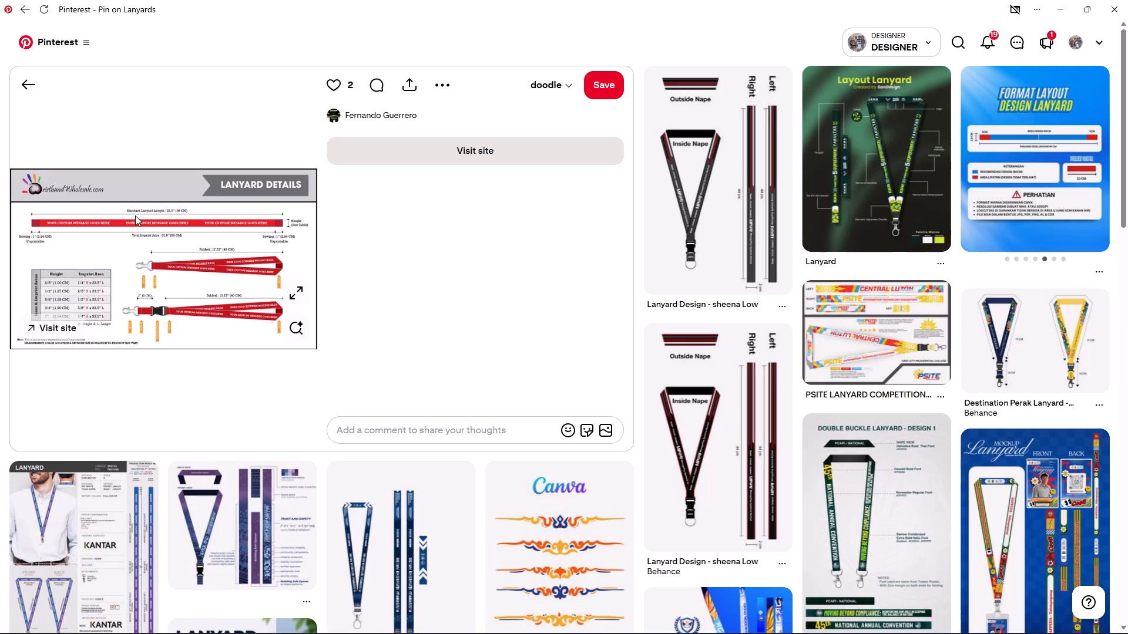
{"action": "left_click", "coordinate": [736, 215]}
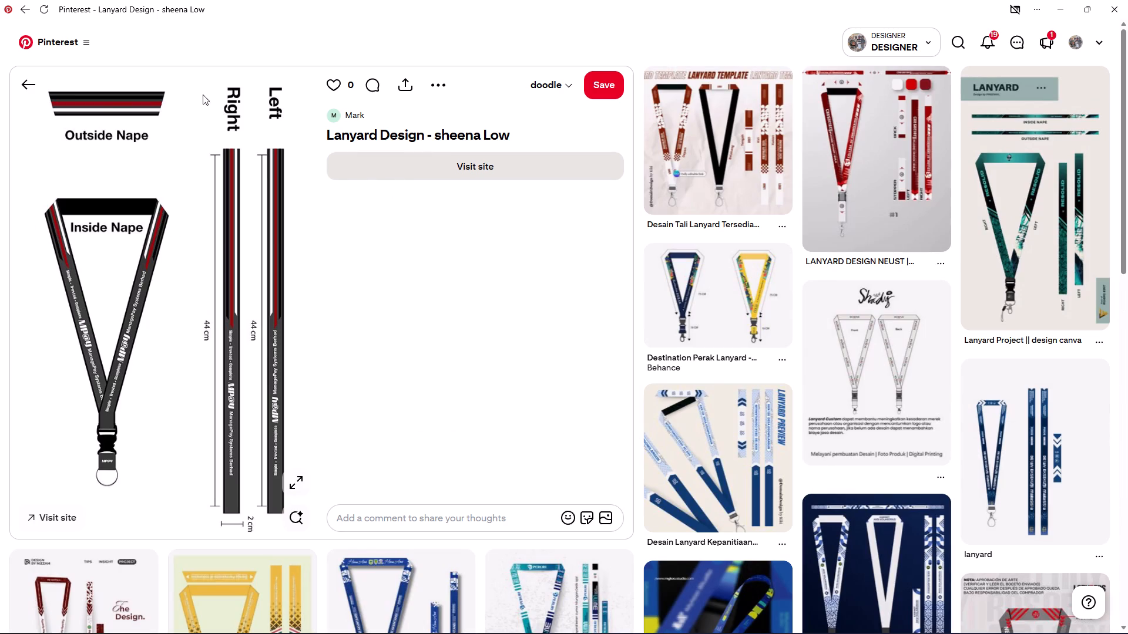
{"action": "scroll", "coordinate": [117, 107], "scroll_direction": "left", "scroll_amount": 1}
{"action": "left_click", "coordinate": [28, 93]}
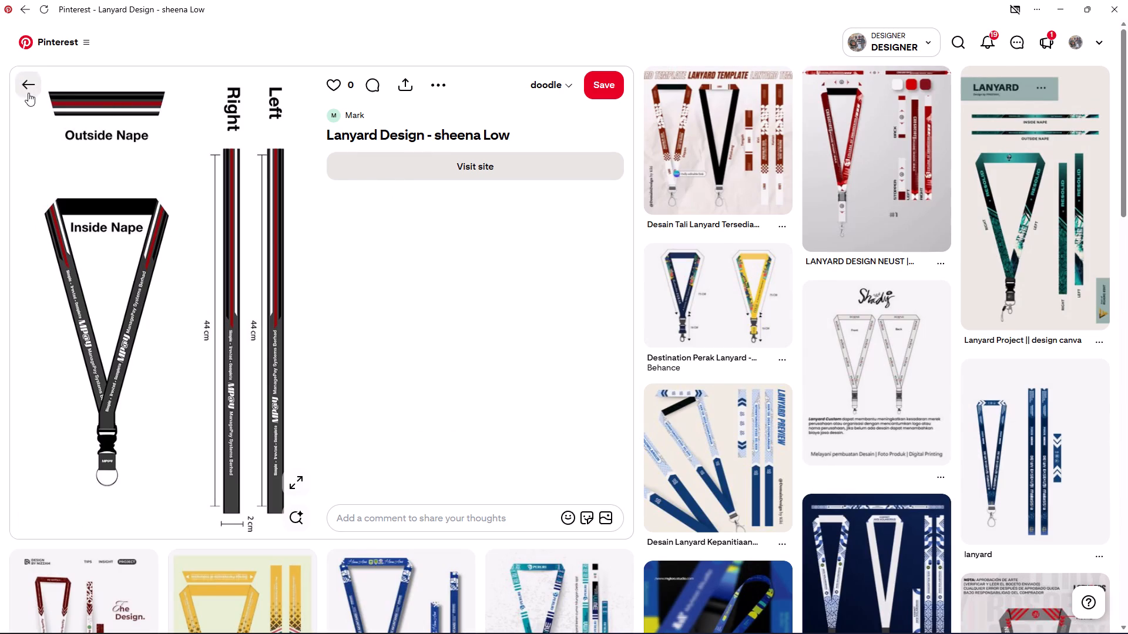
{"action": "left_click", "coordinate": [28, 93]}
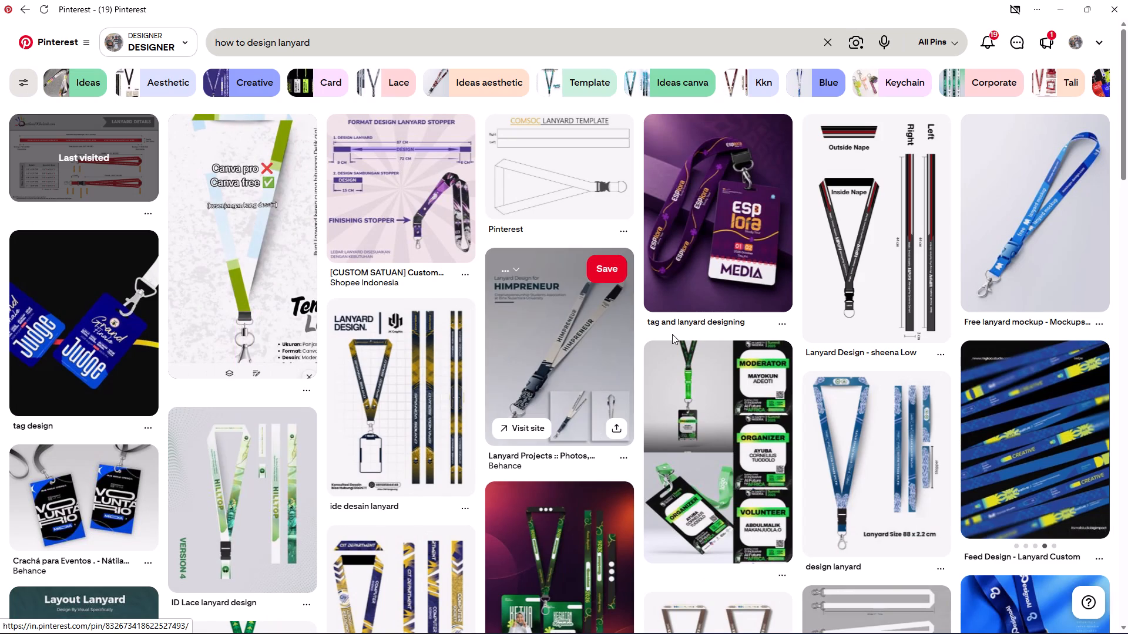
Examine the how to design lanyard results for lanyard and ID badge layouts to use as references.
{"action": "scroll", "coordinate": [672, 334], "scroll_direction": "down", "scroll_amount": 4}
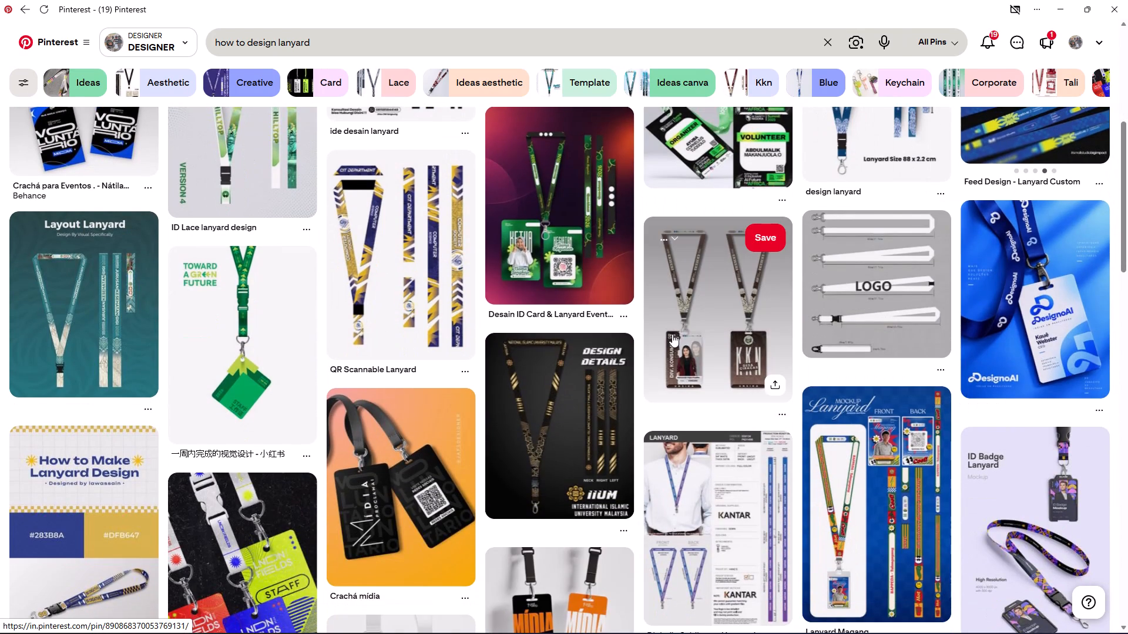
{"action": "scroll", "coordinate": [672, 334], "scroll_direction": "down", "scroll_amount": 3}
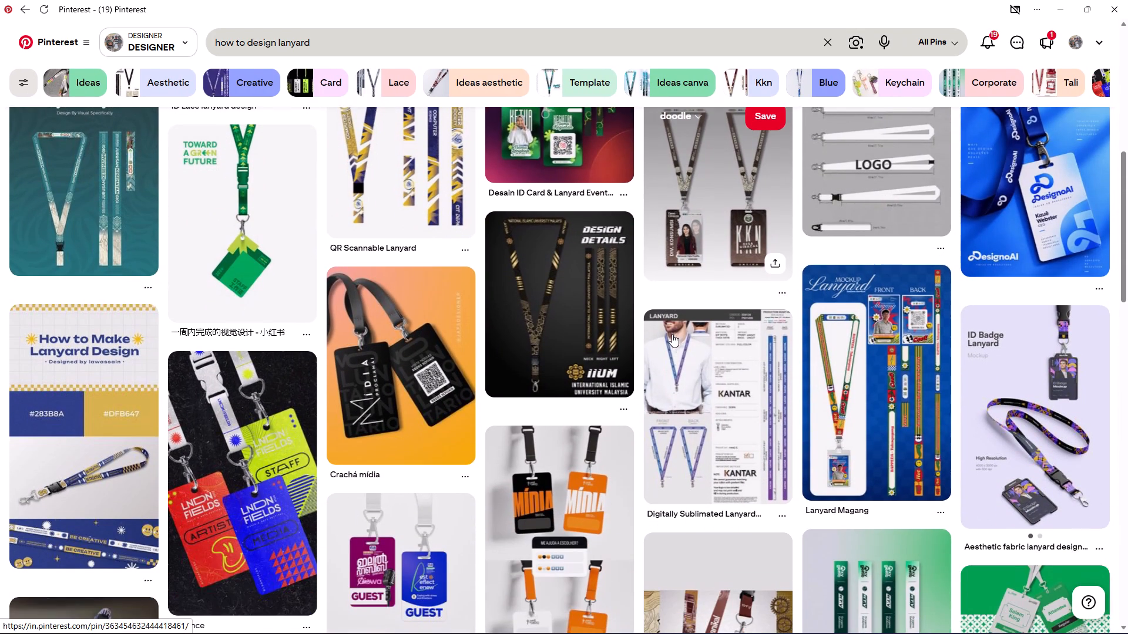
{"action": "scroll", "coordinate": [672, 334], "scroll_direction": "down", "scroll_amount": 1}
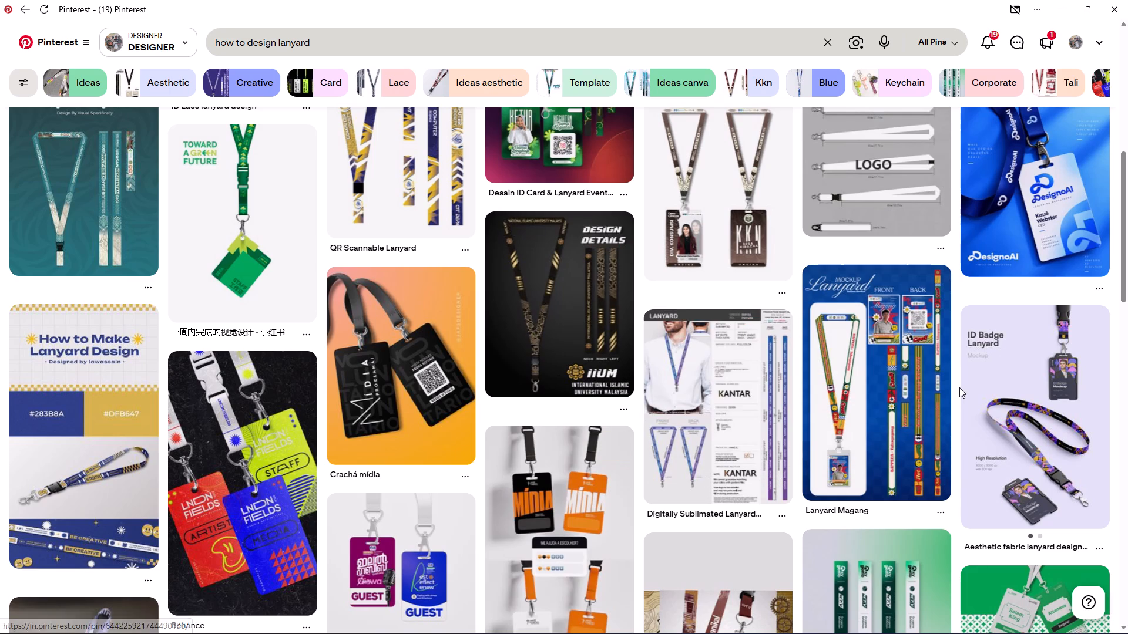
{"action": "scroll", "coordinate": [959, 387], "scroll_direction": "down", "scroll_amount": 1}
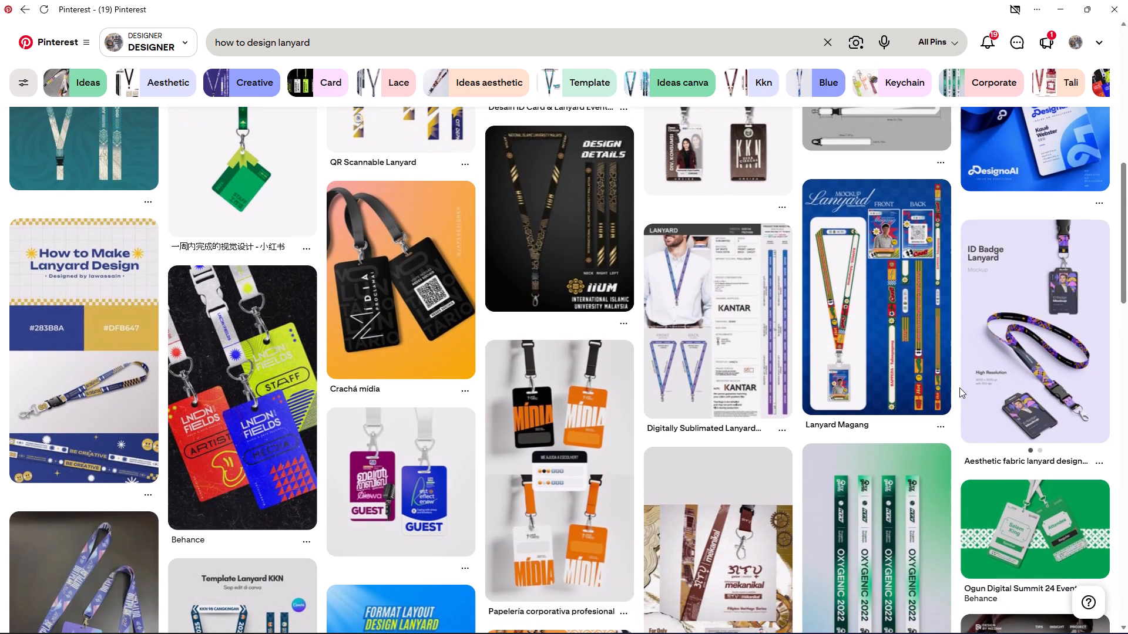
{"action": "scroll", "coordinate": [959, 387], "scroll_direction": "down", "scroll_amount": 3}
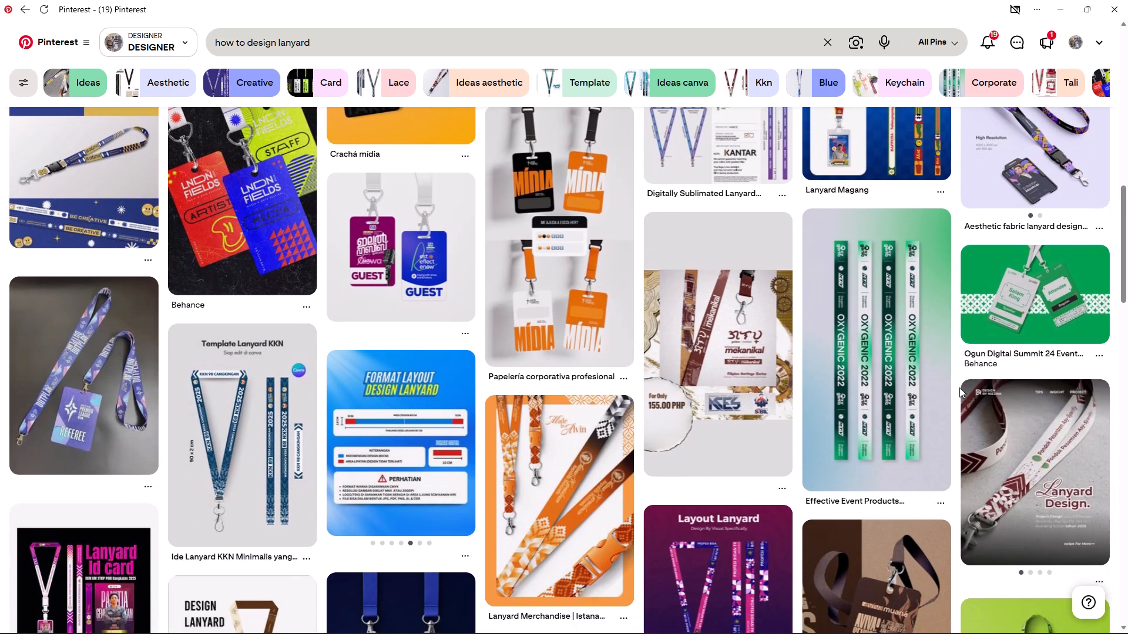
{"action": "scroll", "coordinate": [959, 387], "scroll_direction": "down", "scroll_amount": 1}
{"action": "scroll", "coordinate": [959, 387], "scroll_direction": "up", "scroll_amount": 1}
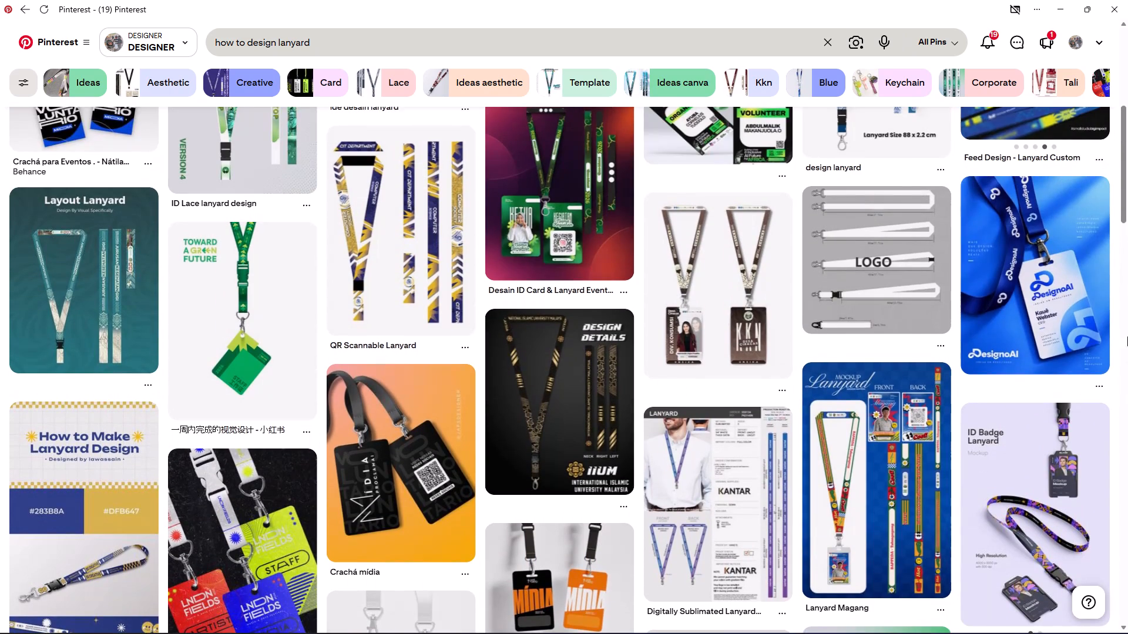
Open the blue DesignoAI badge and lanyard pin and copy its image.
{"action": "left_click", "coordinate": [1036, 303]}
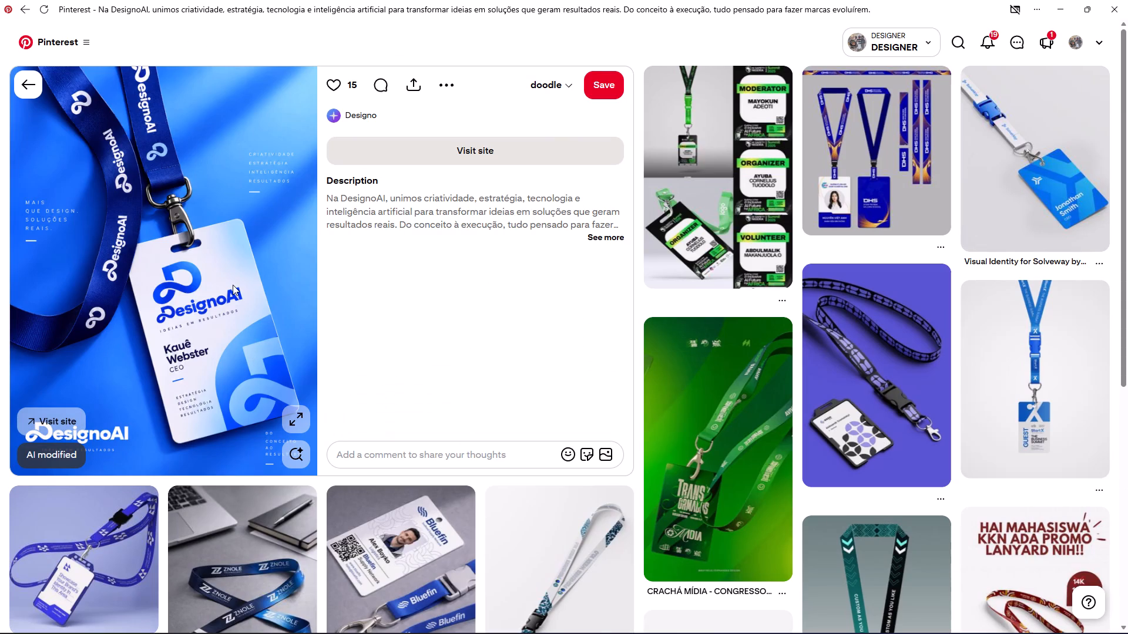
{"action": "right_click", "coordinate": [214, 269]}
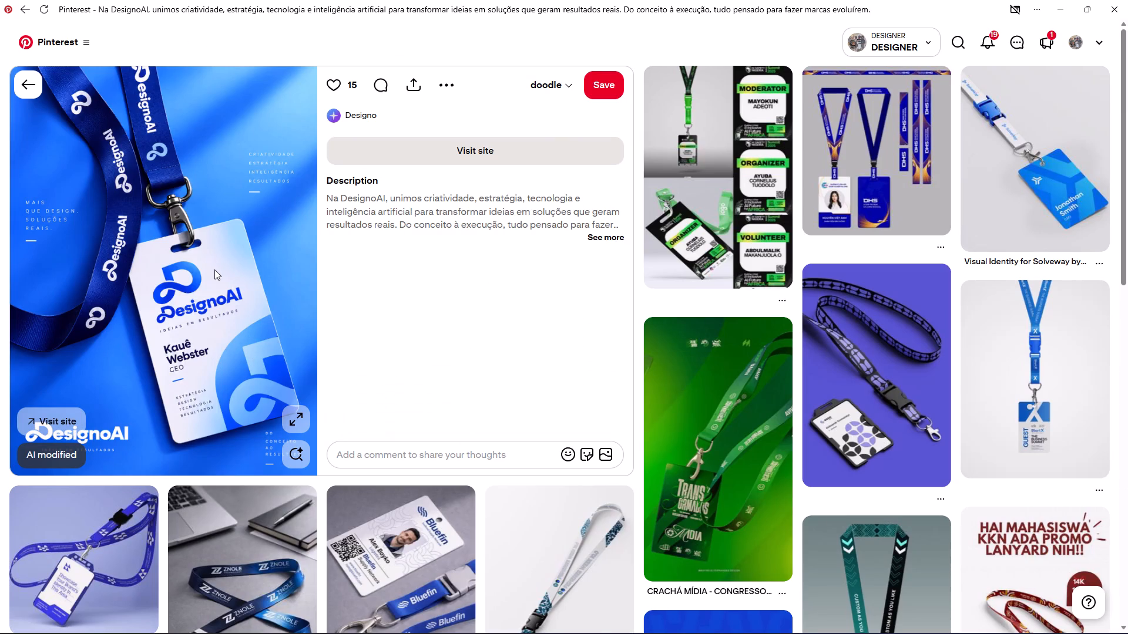
{"action": "left_click", "coordinate": [290, 322]}
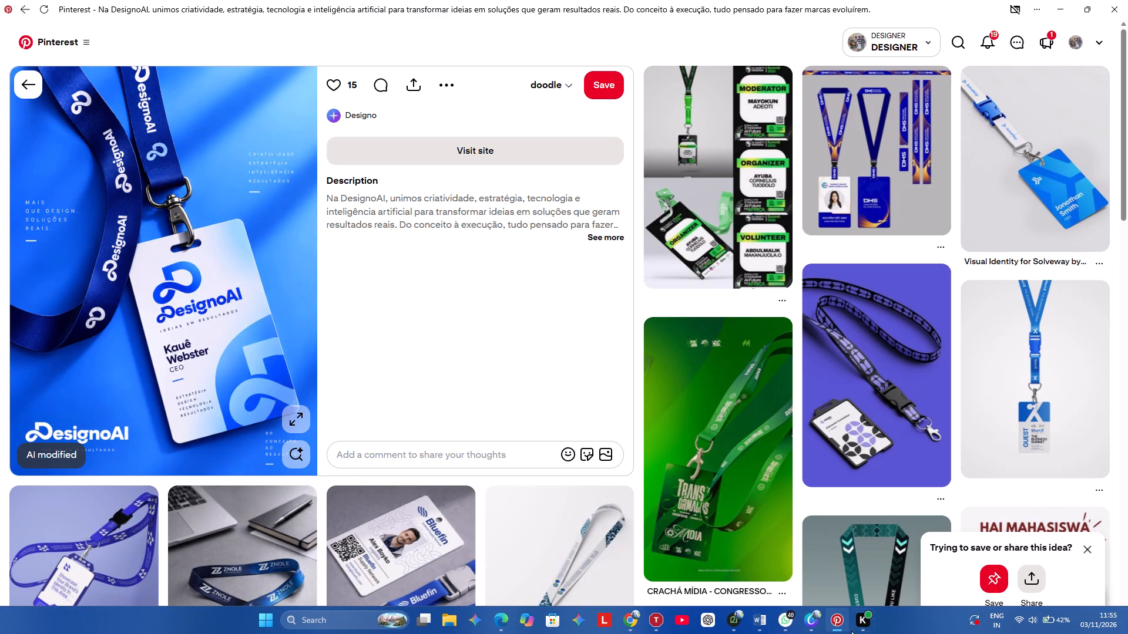
Switch to the 21 × 29cm badge design in Canva and deselect the silver star graphic.
{"action": "left_click", "coordinate": [817, 626]}
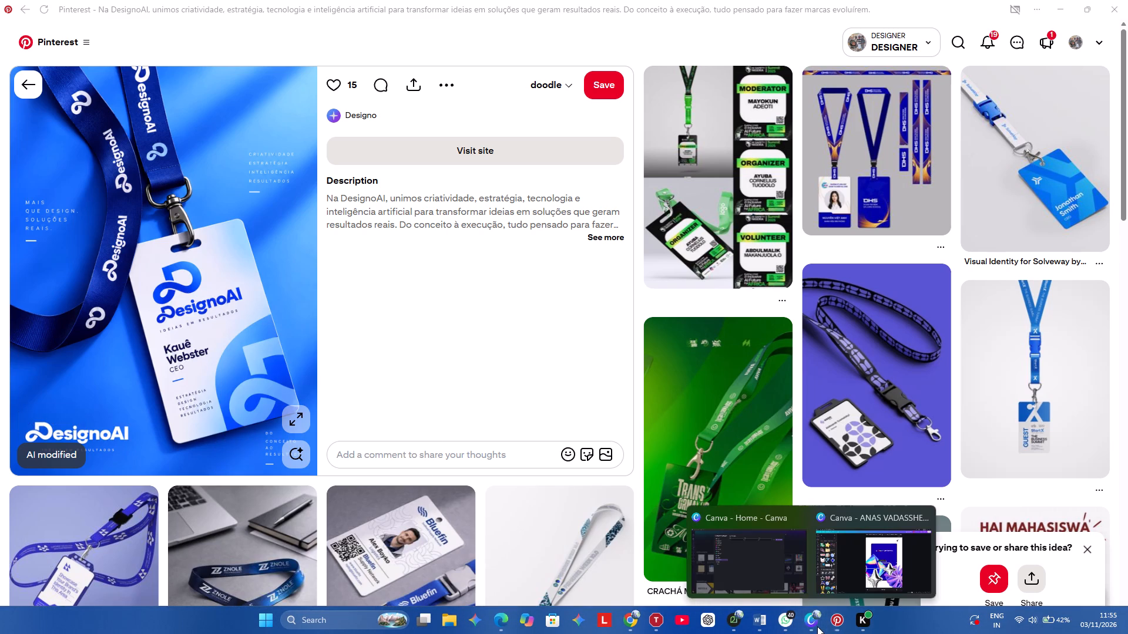
{"action": "left_click", "coordinate": [871, 544]}
{"action": "left_click", "coordinate": [977, 278]}
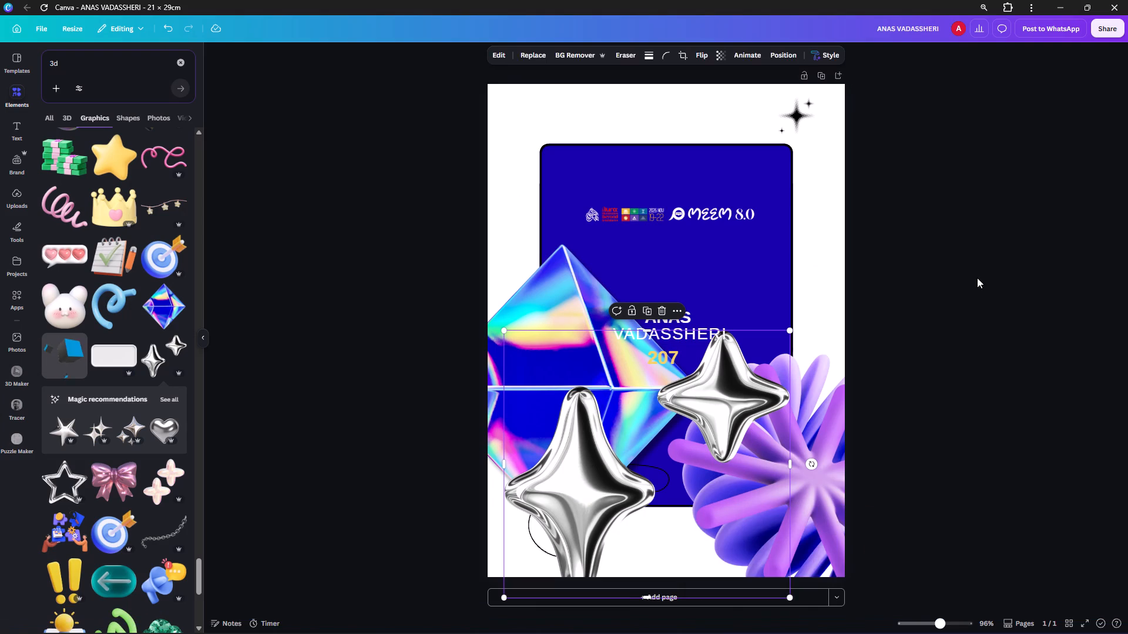
{"action": "scroll", "coordinate": [740, 322], "scroll_direction": "left", "scroll_amount": 3}
{"action": "scroll", "coordinate": [740, 322], "scroll_direction": "right", "scroll_amount": 2}
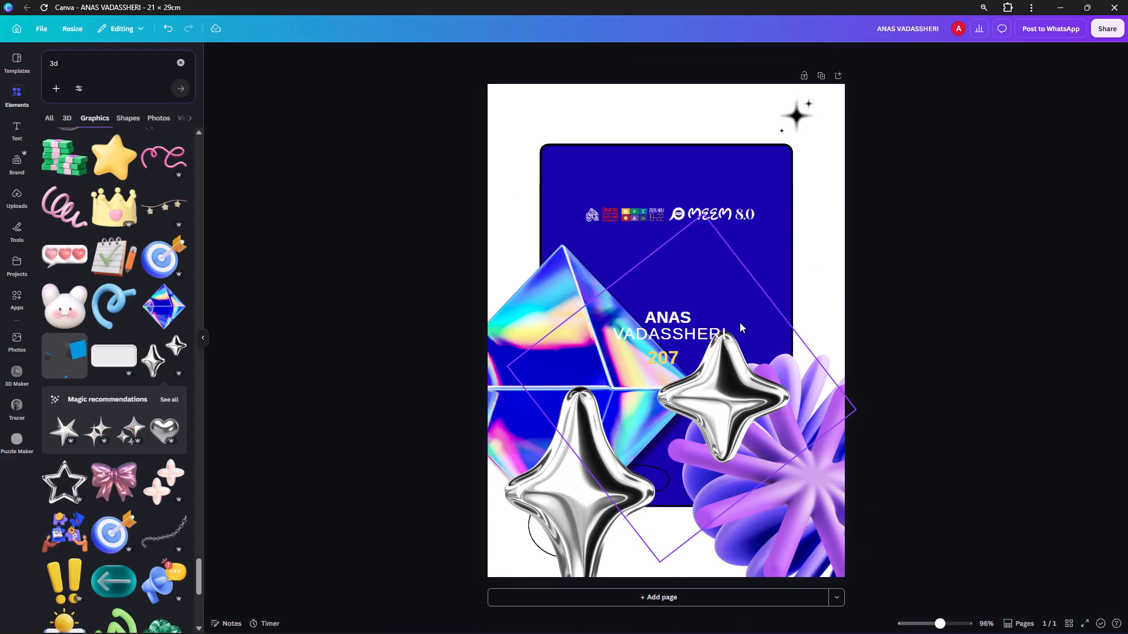
Add a blank second page to the badge design.
{"action": "scroll", "coordinate": [740, 322], "scroll_direction": "right", "scroll_amount": 2}
{"action": "left_click", "coordinate": [888, 299]}
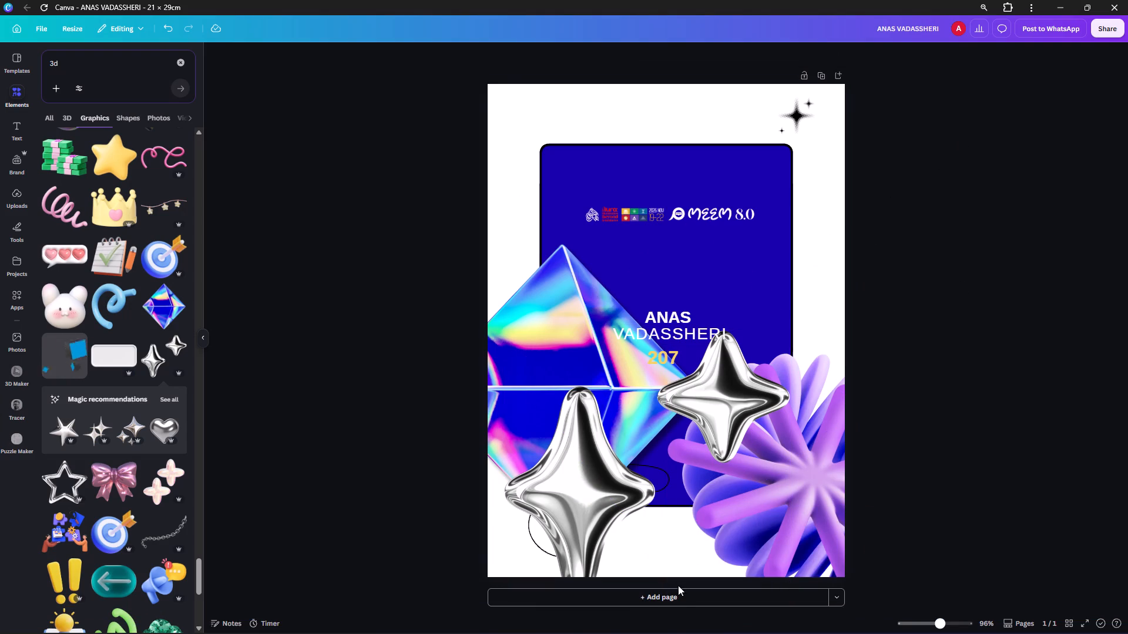
{"action": "left_click", "coordinate": [680, 600]}
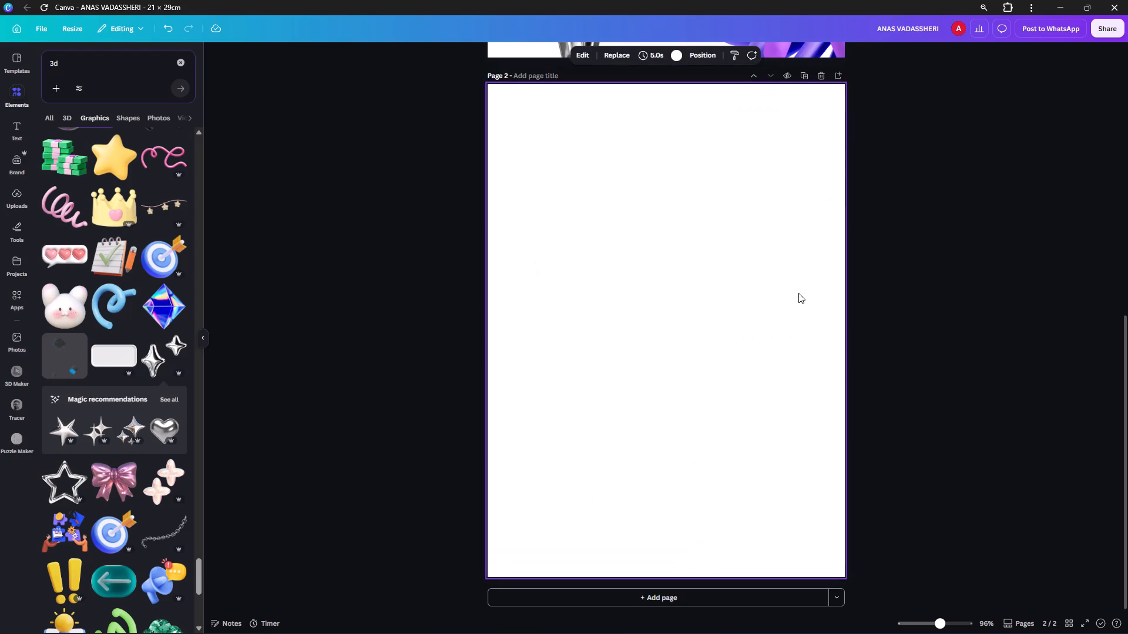
{"action": "scroll", "coordinate": [798, 293], "scroll_direction": "up", "scroll_amount": 4}
{"action": "scroll", "coordinate": [821, 427], "scroll_direction": "down", "scroll_amount": 5}
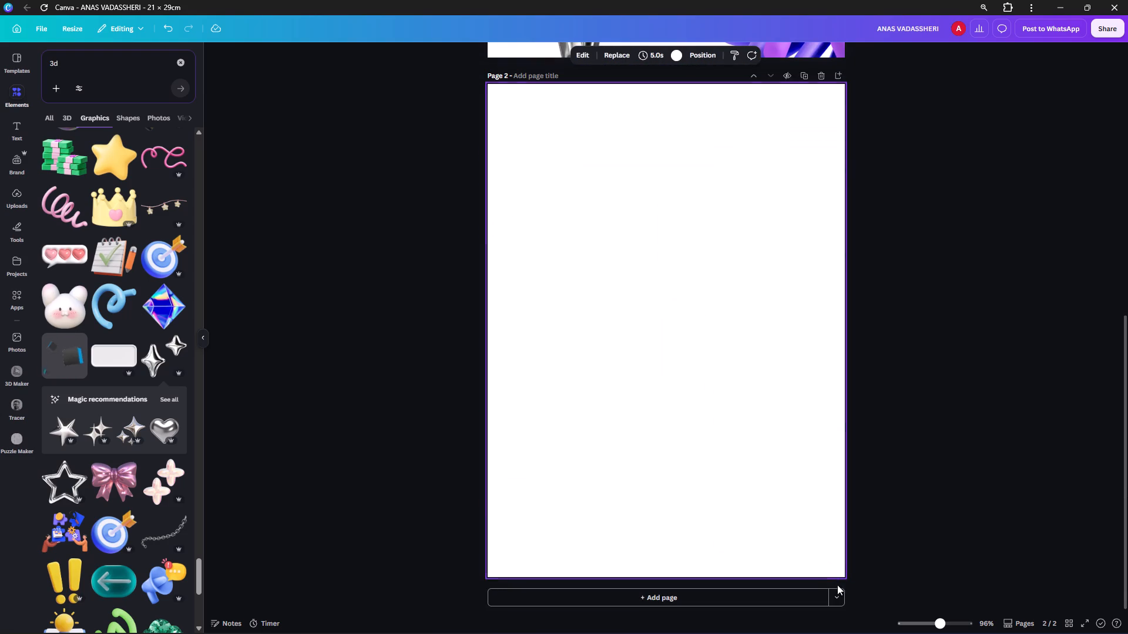
{"action": "left_click", "coordinate": [838, 596]}
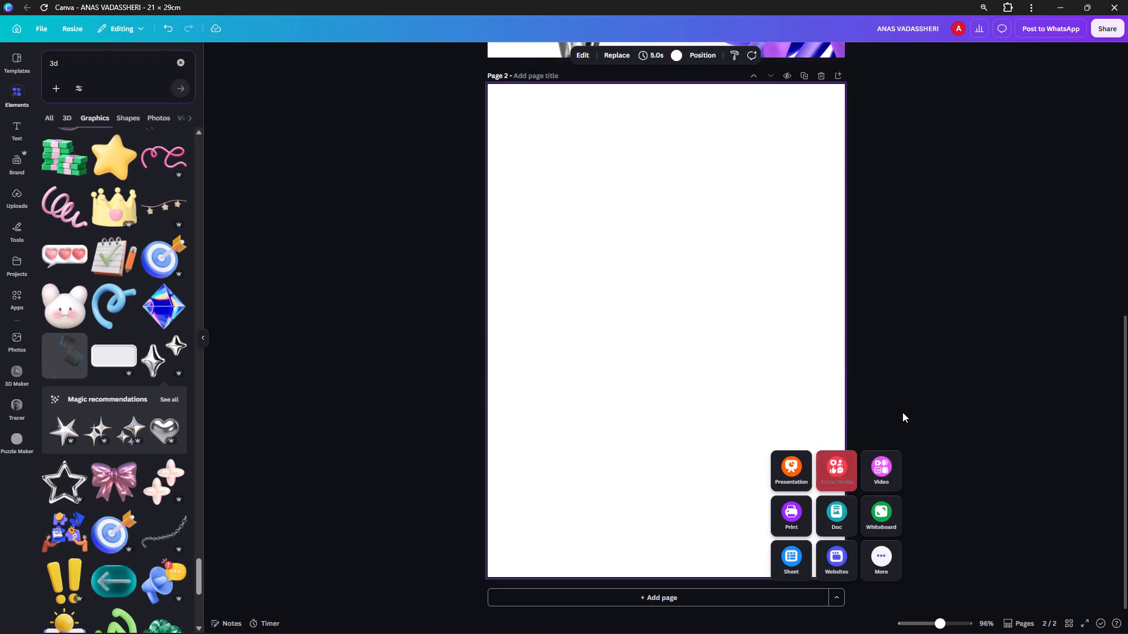
{"action": "left_click", "coordinate": [909, 402]}
Move the white name text from page 1 onto the blank page 2.
{"action": "scroll", "coordinate": [683, 287], "scroll_direction": "up", "scroll_amount": 4}
{"action": "scroll", "coordinate": [683, 287], "scroll_direction": "down", "scroll_amount": 1}
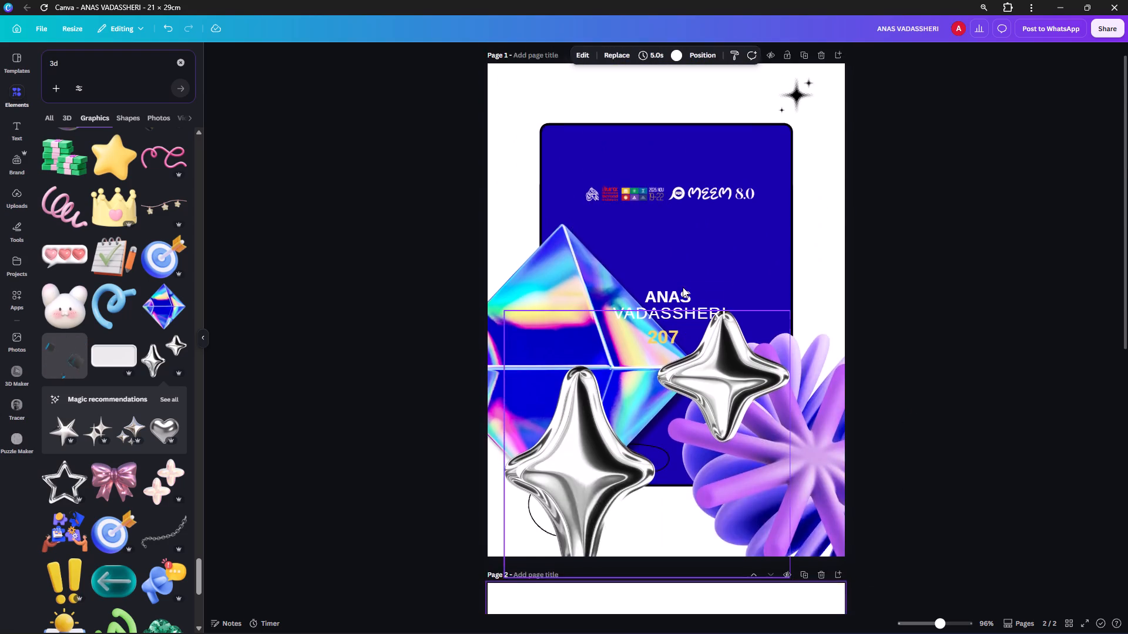
{"action": "scroll", "coordinate": [683, 287], "scroll_direction": "down", "scroll_amount": 1}
{"action": "left_click_drag", "start_coordinate": [683, 86], "coordinate": [662, 514]}
Set the page 2 background to the dark blue default solid color.
{"action": "left_click", "coordinate": [746, 444]}
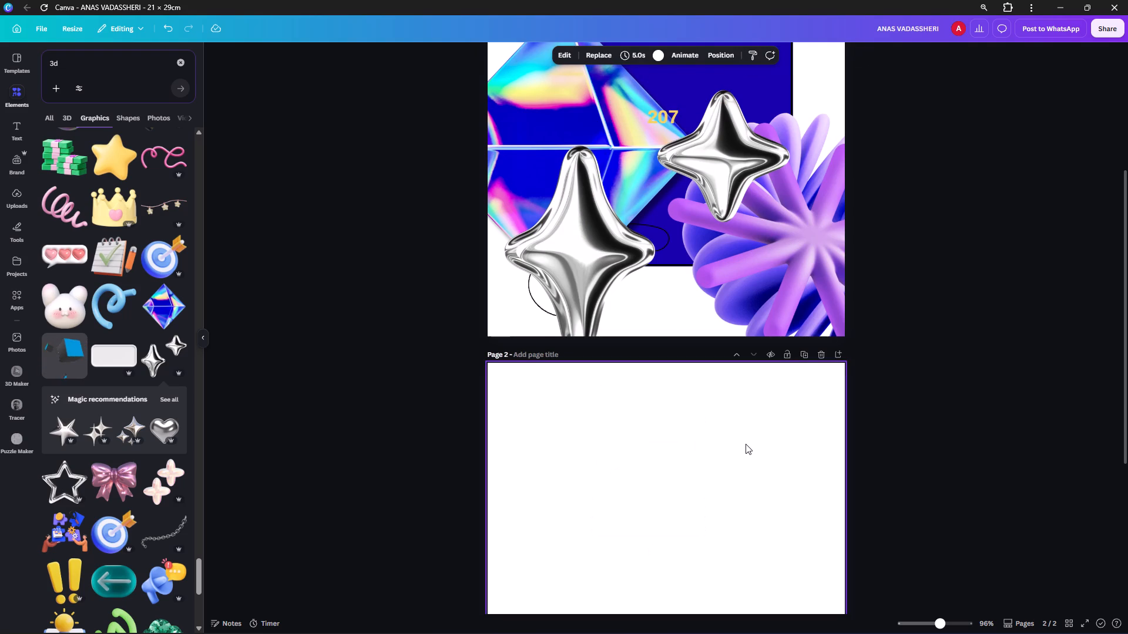
{"action": "left_click", "coordinate": [655, 55]}
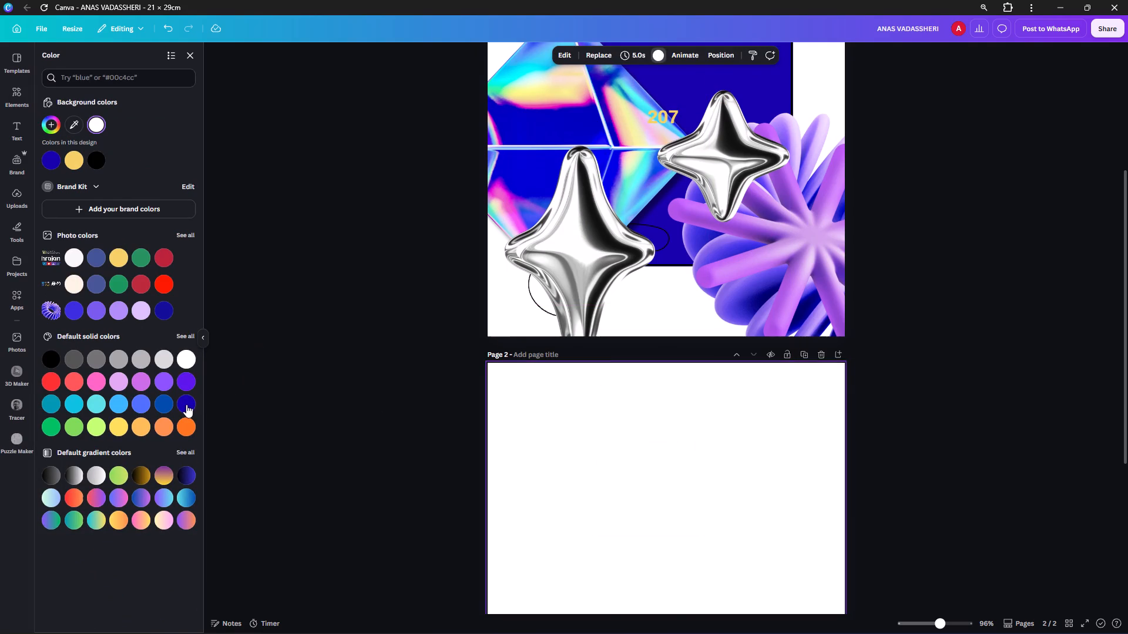
{"action": "left_click", "coordinate": [186, 404]}
{"action": "left_click", "coordinate": [368, 385]}
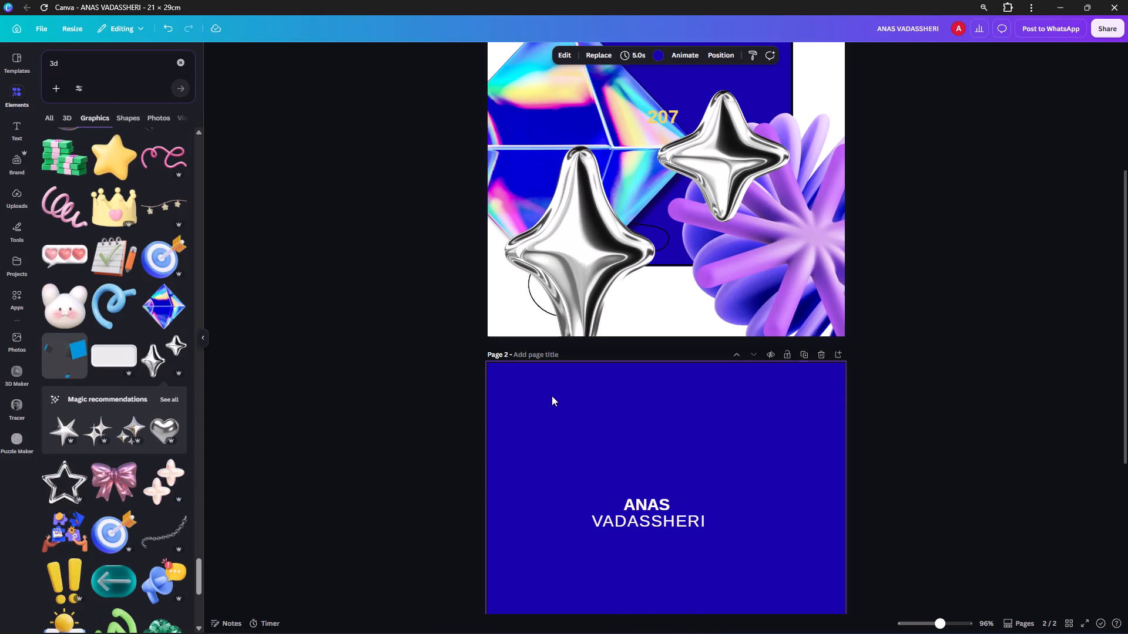
Enlarge the name text to about size 38.6 and centre it horizontally just below the middle of page 2.
{"action": "scroll", "coordinate": [644, 430], "scroll_direction": "down", "scroll_amount": 3}
{"action": "left_click_drag", "start_coordinate": [662, 248], "coordinate": [679, 361]}
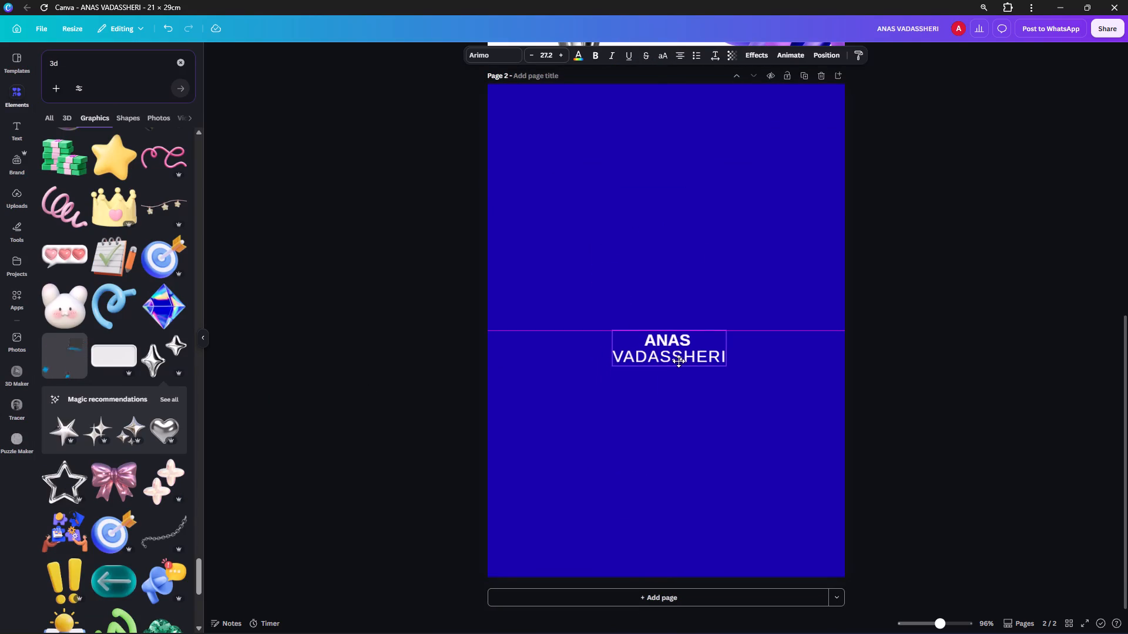
{"action": "left_click_drag", "start_coordinate": [679, 361], "coordinate": [676, 360]}
{"action": "left_click_drag", "start_coordinate": [719, 366], "coordinate": [765, 382]}
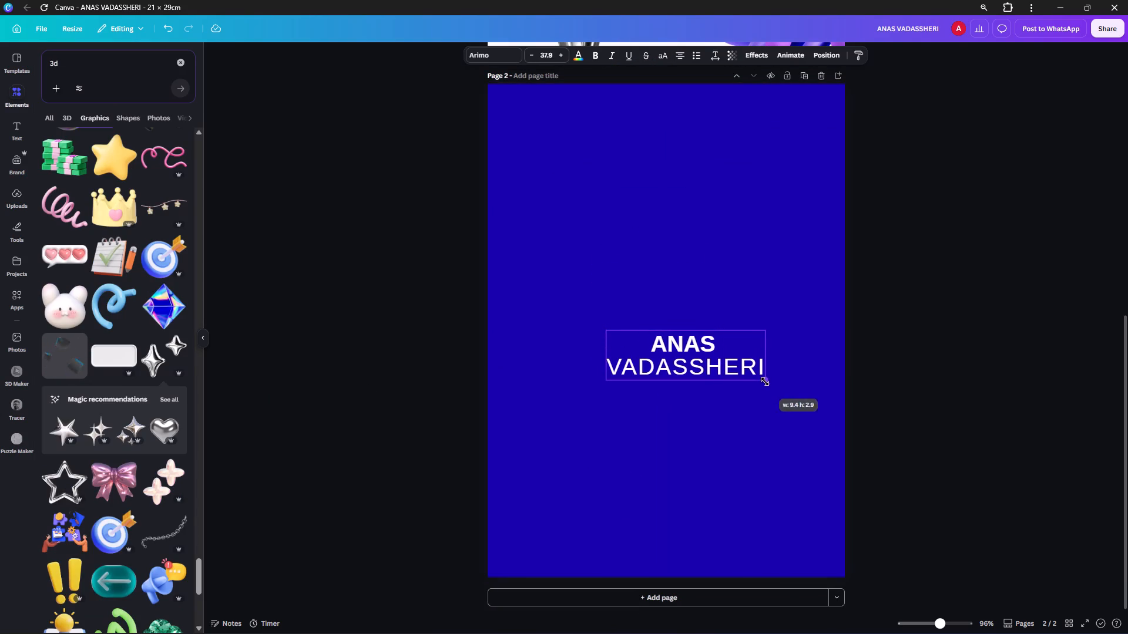
{"action": "left_click_drag", "start_coordinate": [765, 382], "coordinate": [767, 382]}
{"action": "left_click_drag", "start_coordinate": [722, 375], "coordinate": [707, 373]}
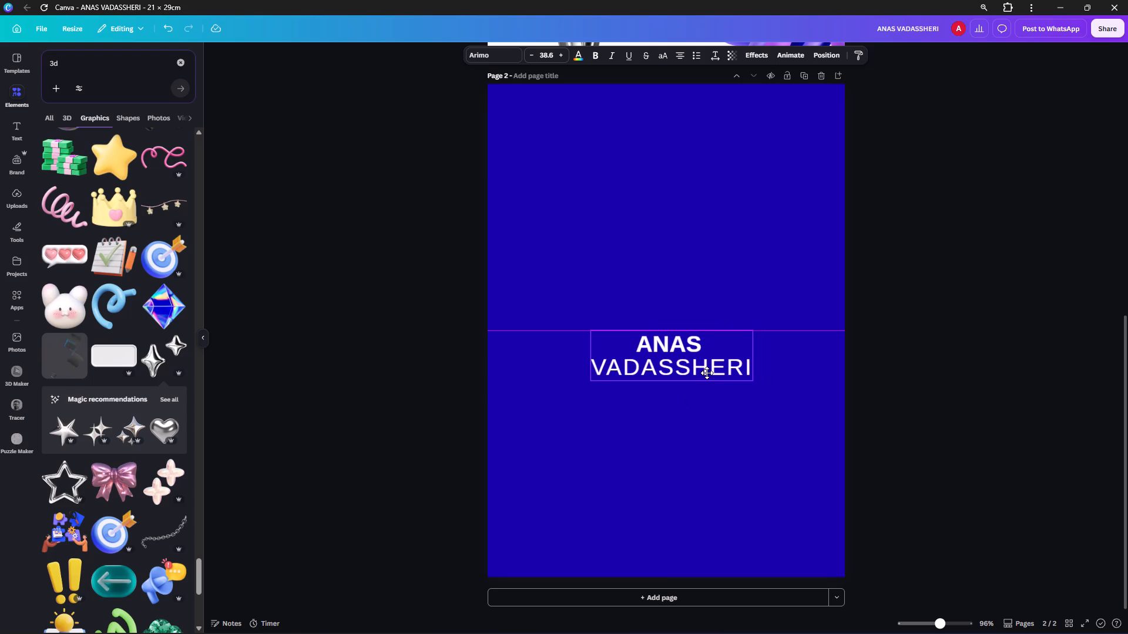
{"action": "left_click_drag", "start_coordinate": [707, 373], "coordinate": [720, 373]}
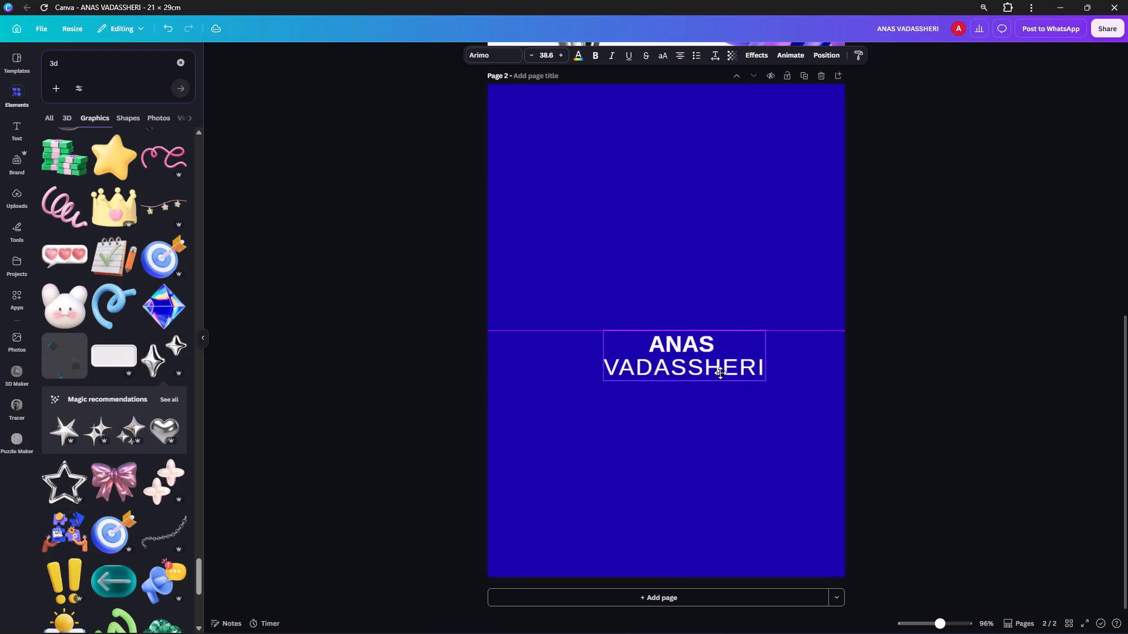
{"action": "left_click_drag", "start_coordinate": [720, 373], "coordinate": [672, 376]}
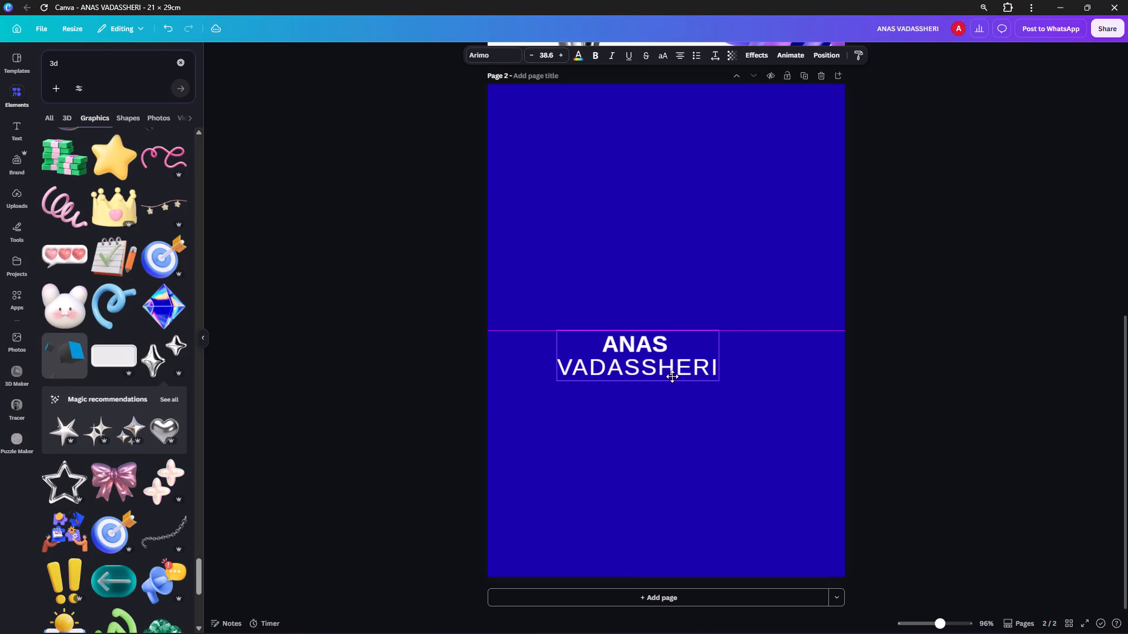
{"action": "left_click_drag", "start_coordinate": [672, 376], "coordinate": [695, 372]}
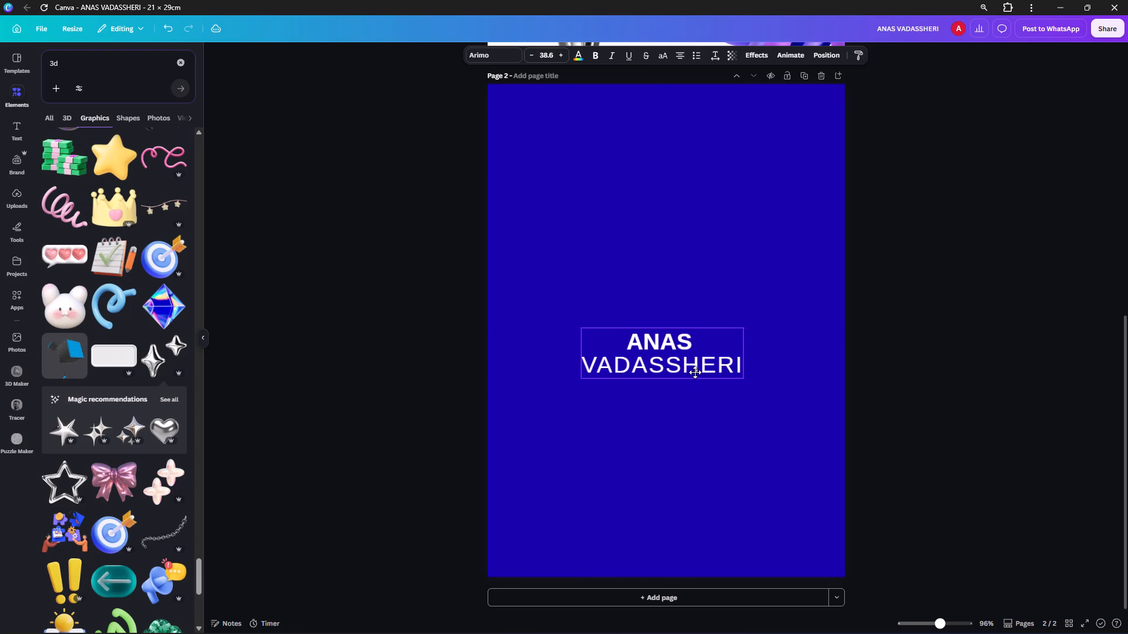
{"action": "left_click_drag", "start_coordinate": [695, 372], "coordinate": [701, 376]}
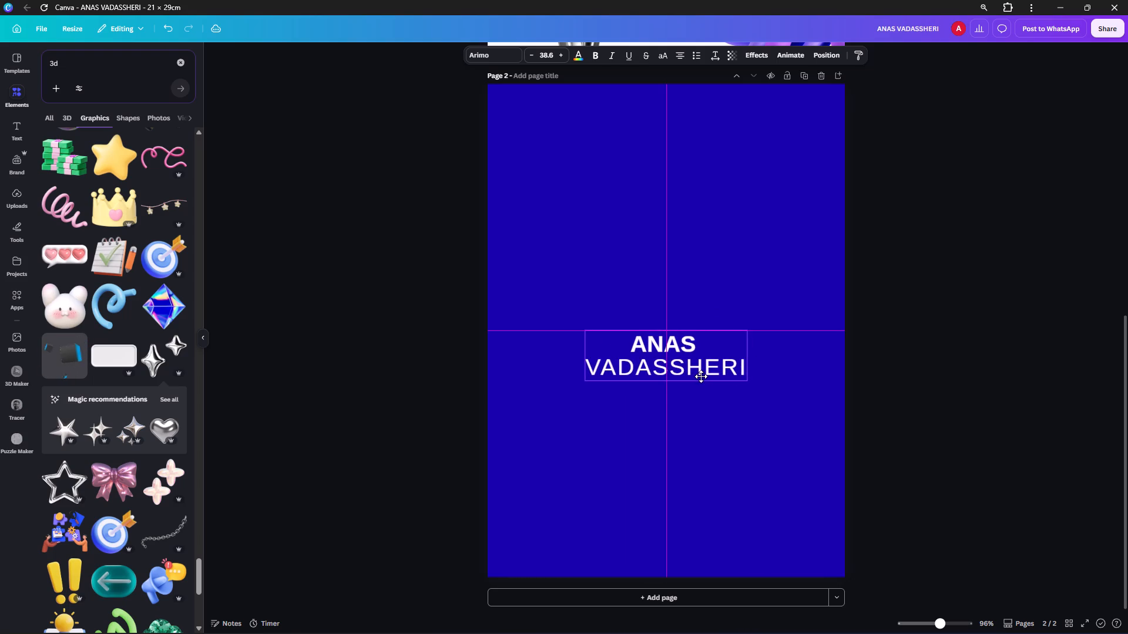
{"action": "left_click_drag", "start_coordinate": [701, 376], "coordinate": [701, 376]}
{"action": "left_click", "coordinate": [934, 262]}
Copy the event logo strip with MEEM 8.0 from page 1 to page 2, centred horizontally above the name.
{"action": "scroll", "coordinate": [934, 262], "scroll_direction": "up", "scroll_amount": 7}
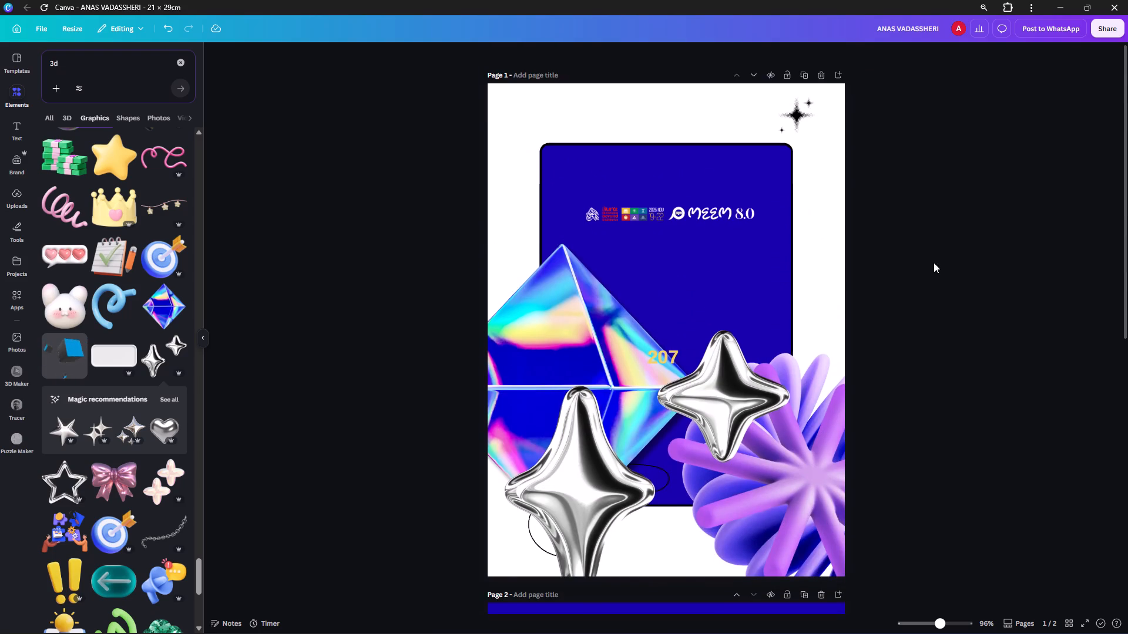
{"action": "left_click", "coordinate": [680, 222]}
{"action": "key", "text": "ctrl+c"}
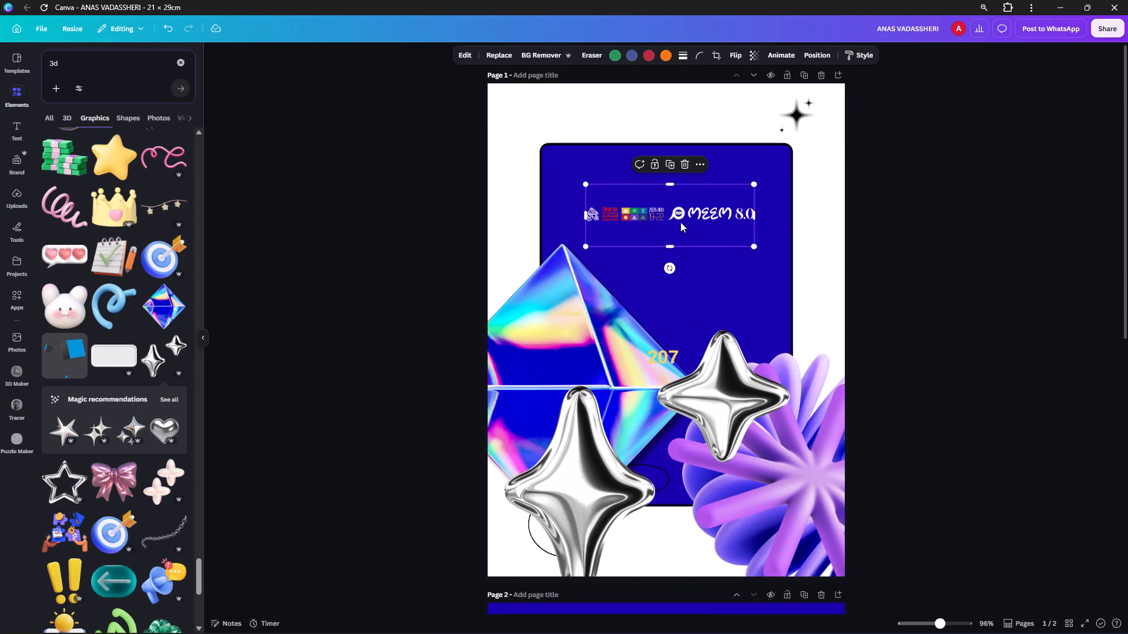
{"action": "scroll", "coordinate": [680, 222], "scroll_direction": "down", "scroll_amount": 6}
{"action": "left_click", "coordinate": [682, 338]}
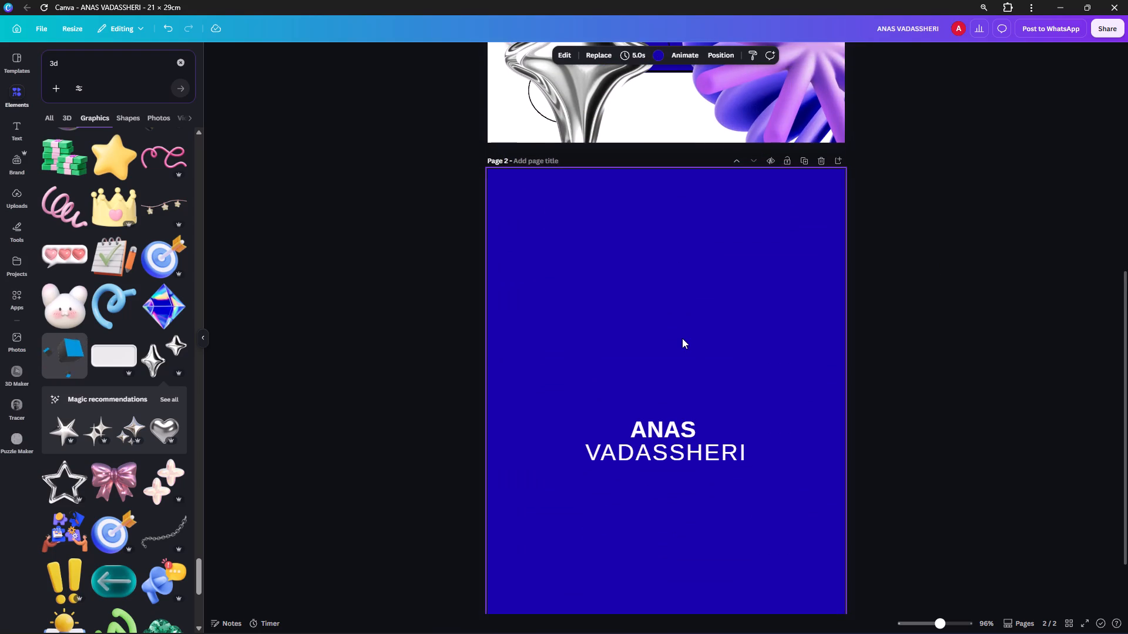
{"action": "key", "text": "ctrl+v"}
{"action": "left_click_drag", "start_coordinate": [696, 298], "coordinate": [697, 298]}
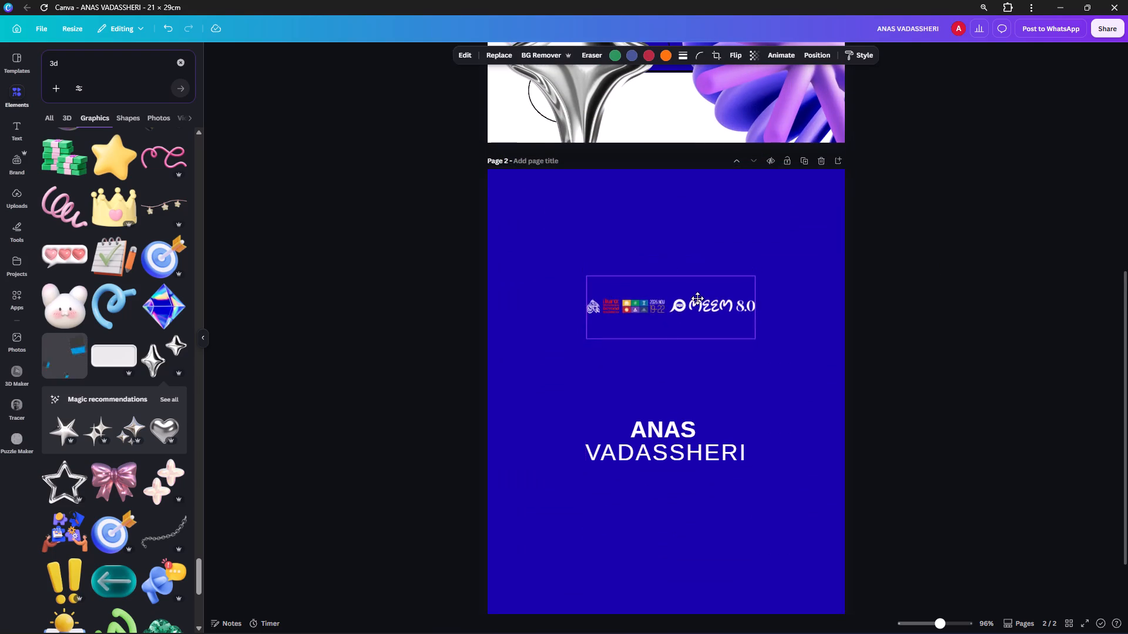
{"action": "left_click_drag", "start_coordinate": [697, 298], "coordinate": [692, 279]}
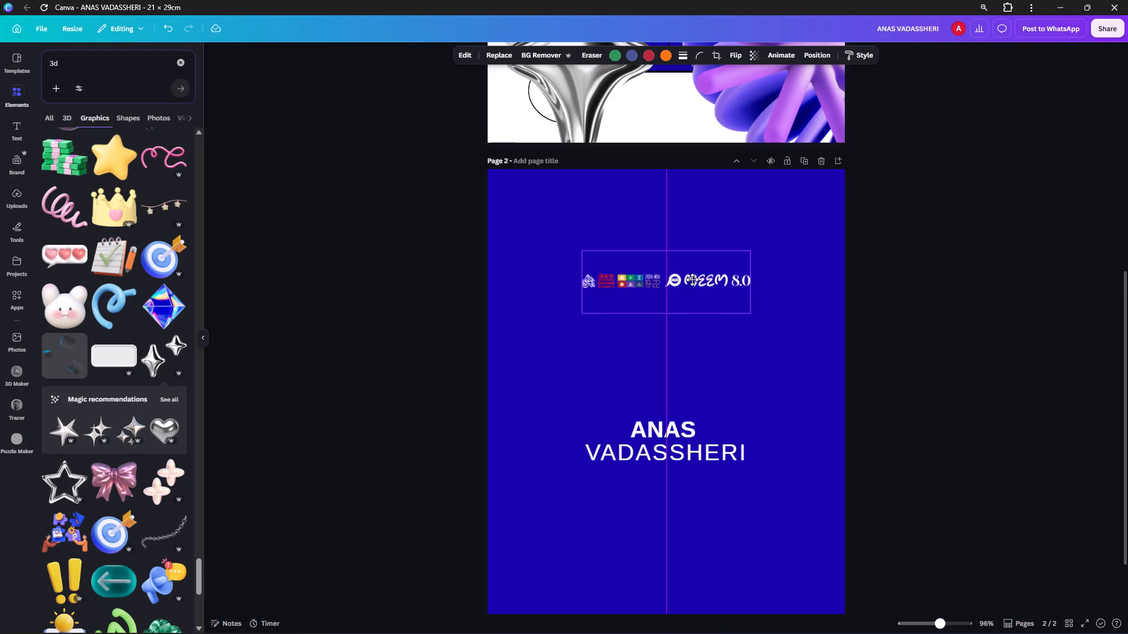
{"action": "left_click_drag", "start_coordinate": [692, 279], "coordinate": [693, 277]}
{"action": "left_click", "coordinate": [912, 259]}
Move the purple starburst graphic on page 1 upward, off the blue spiral graphic and over the page's right edge.
{"action": "scroll", "coordinate": [912, 259], "scroll_direction": "up", "scroll_amount": 4}
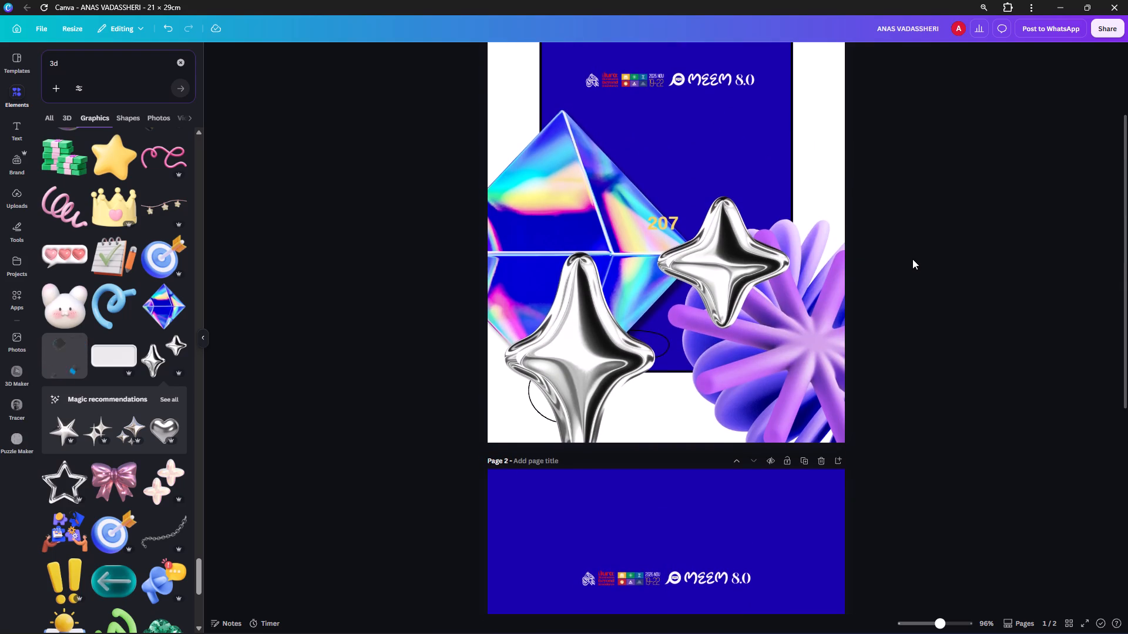
{"action": "left_click_drag", "start_coordinate": [793, 339], "coordinate": [822, 171]}
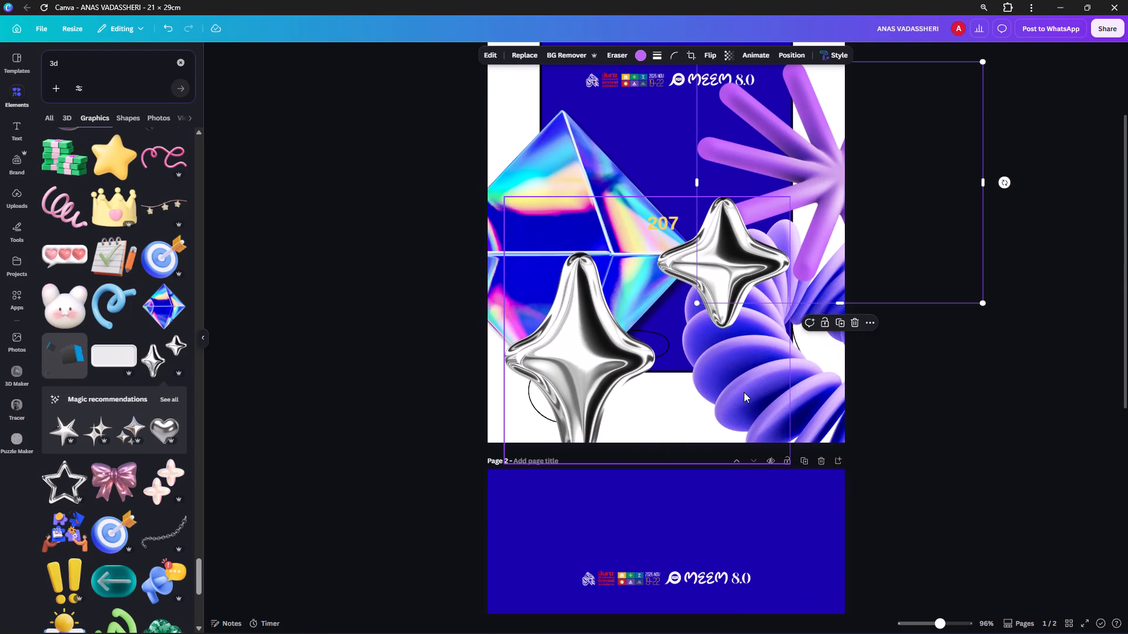
Copy the holographic crystal from page 1 to page 2 and place it at the lower-right corner, partly off the page.
{"action": "left_click", "coordinate": [568, 184]}
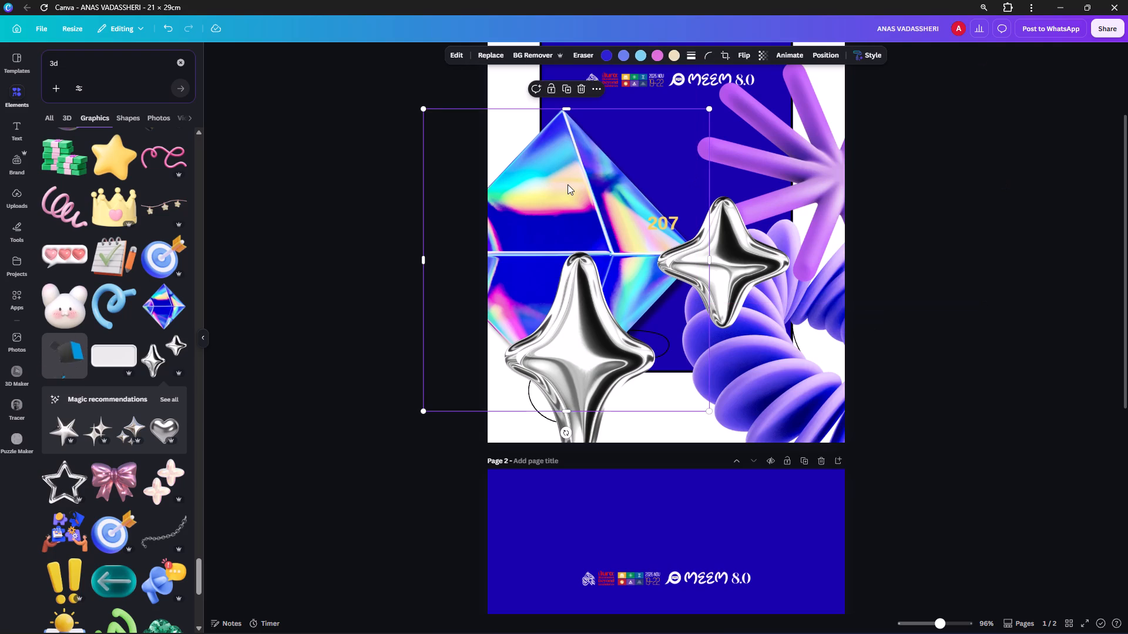
{"action": "key", "text": "ctrl+c"}
{"action": "scroll", "coordinate": [568, 184], "scroll_direction": "down", "scroll_amount": 5}
{"action": "left_click", "coordinate": [523, 339]}
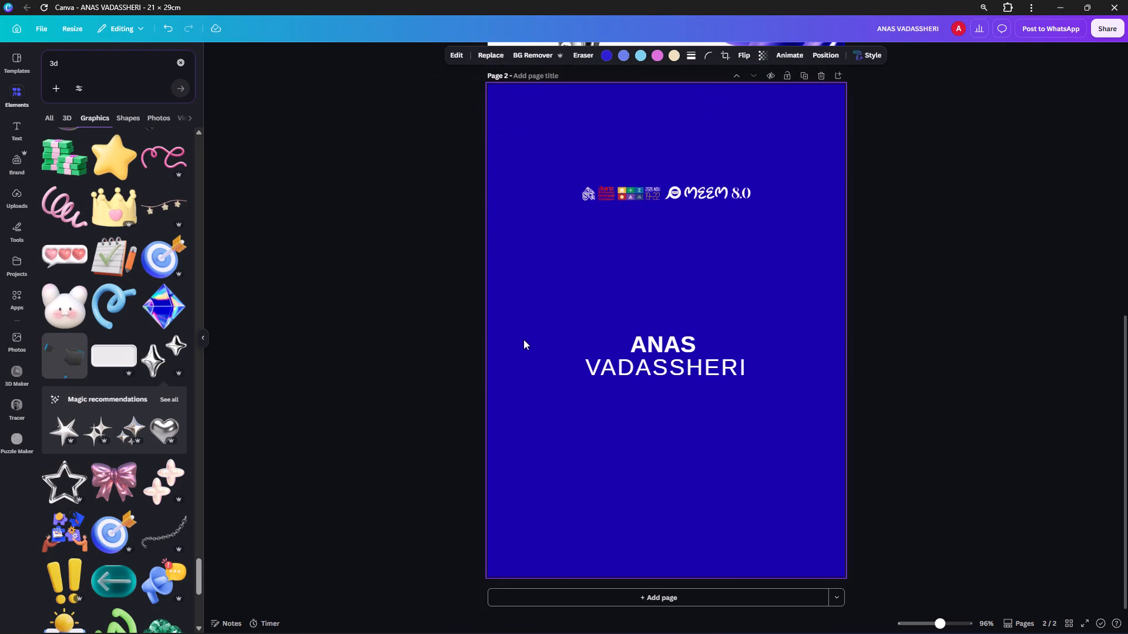
{"action": "key", "text": "ctrl+v"}
{"action": "left_click_drag", "start_coordinate": [585, 408], "coordinate": [856, 535]}
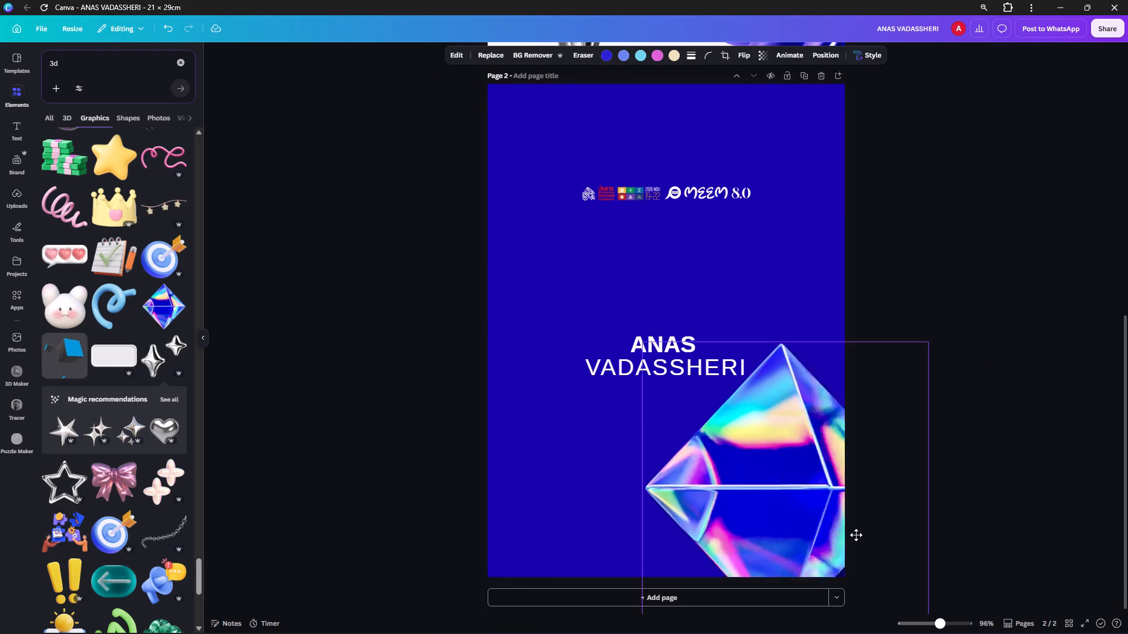
{"action": "left_click_drag", "start_coordinate": [856, 535], "coordinate": [531, 481]}
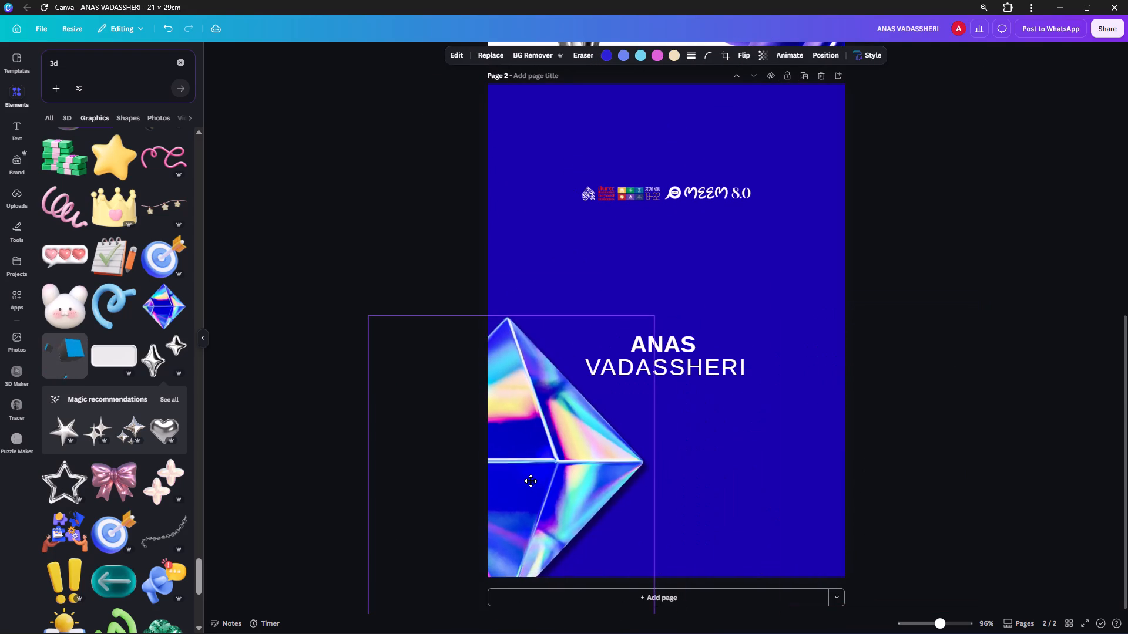
{"action": "left_click_drag", "start_coordinate": [531, 481], "coordinate": [545, 471]}
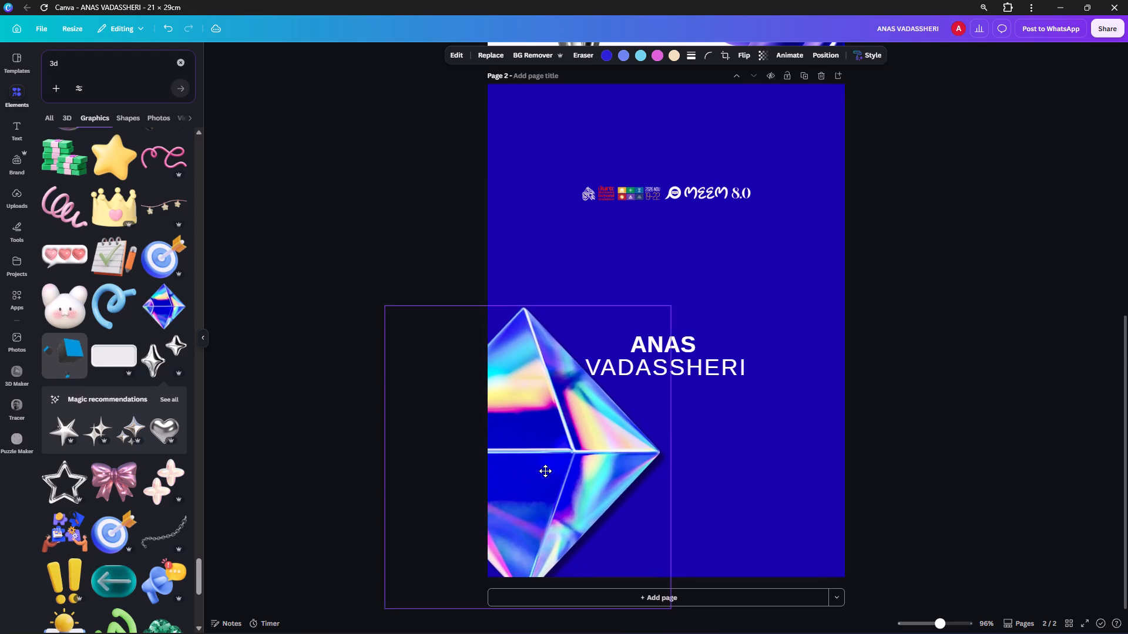
{"action": "left_click_drag", "start_coordinate": [545, 471], "coordinate": [519, 477]}
{"action": "left_click", "coordinate": [1032, 478]}
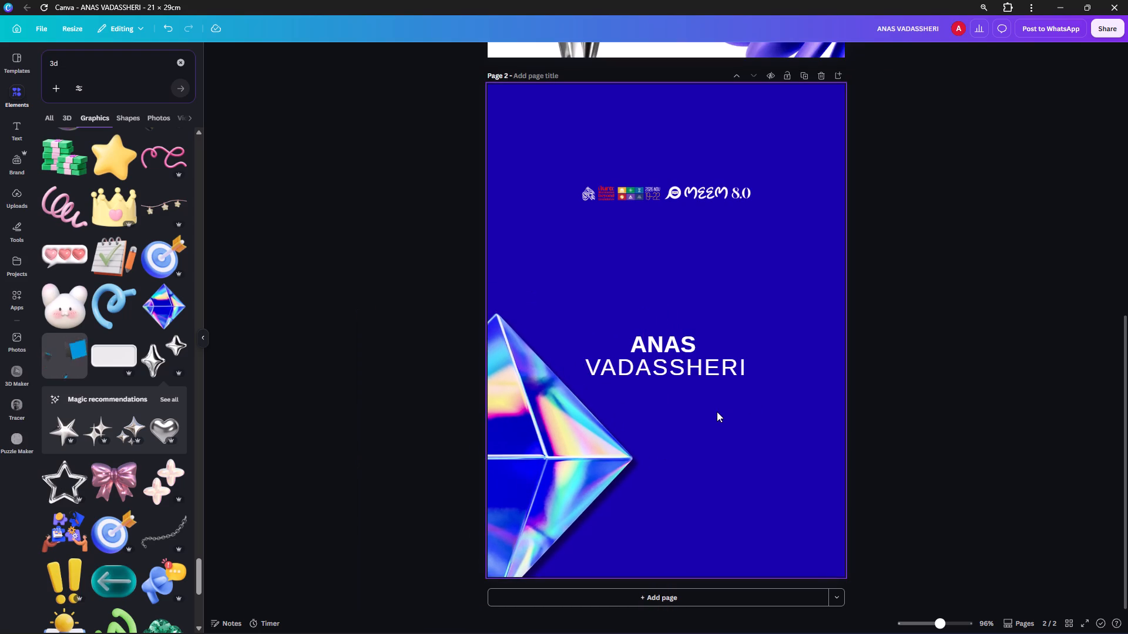
{"action": "left_click_drag", "start_coordinate": [553, 444], "coordinate": [859, 474]}
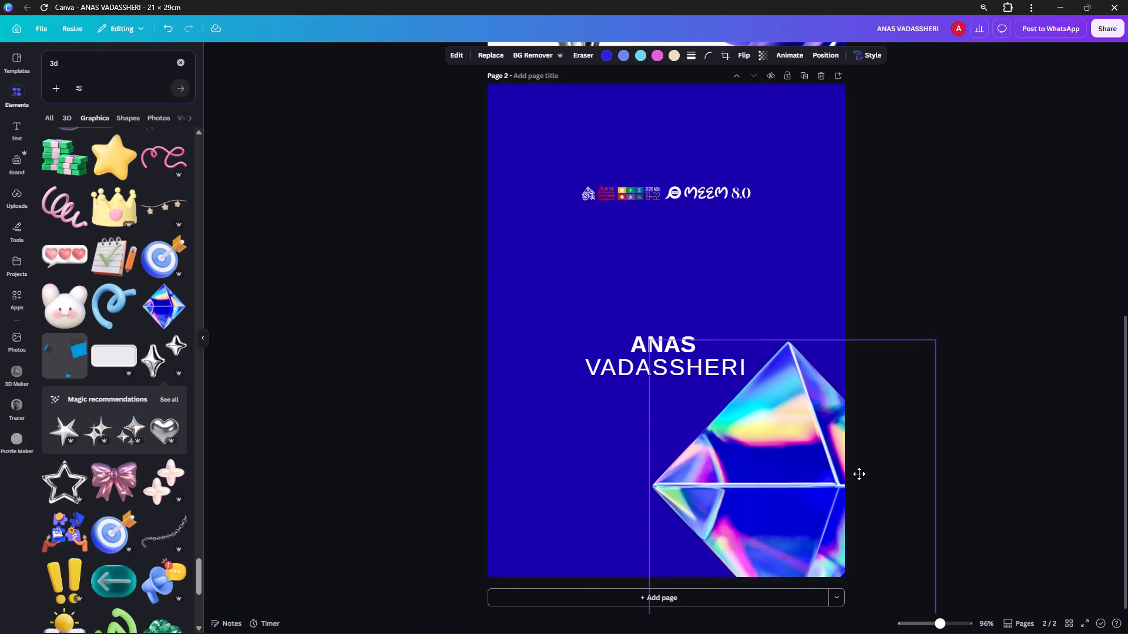
{"action": "left_click_drag", "start_coordinate": [859, 474], "coordinate": [861, 474]}
{"action": "left_click", "coordinate": [1033, 128]}
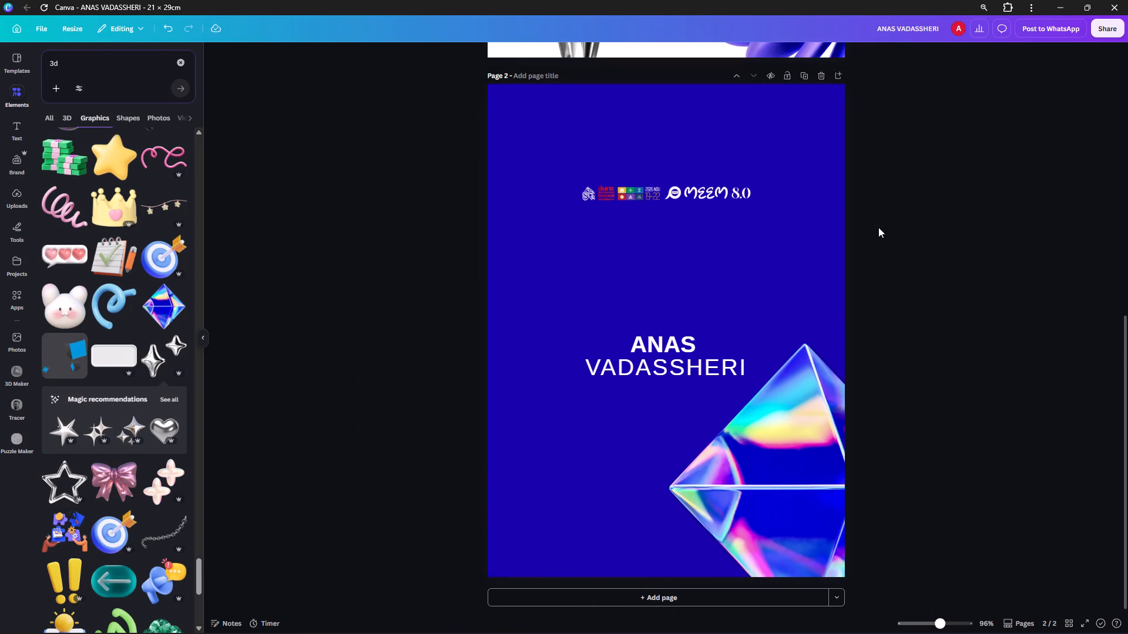
Move the silver stars graphic from page 1 onto page 2, over its left half.
{"action": "scroll", "coordinate": [599, 217], "scroll_direction": "up", "scroll_amount": 3}
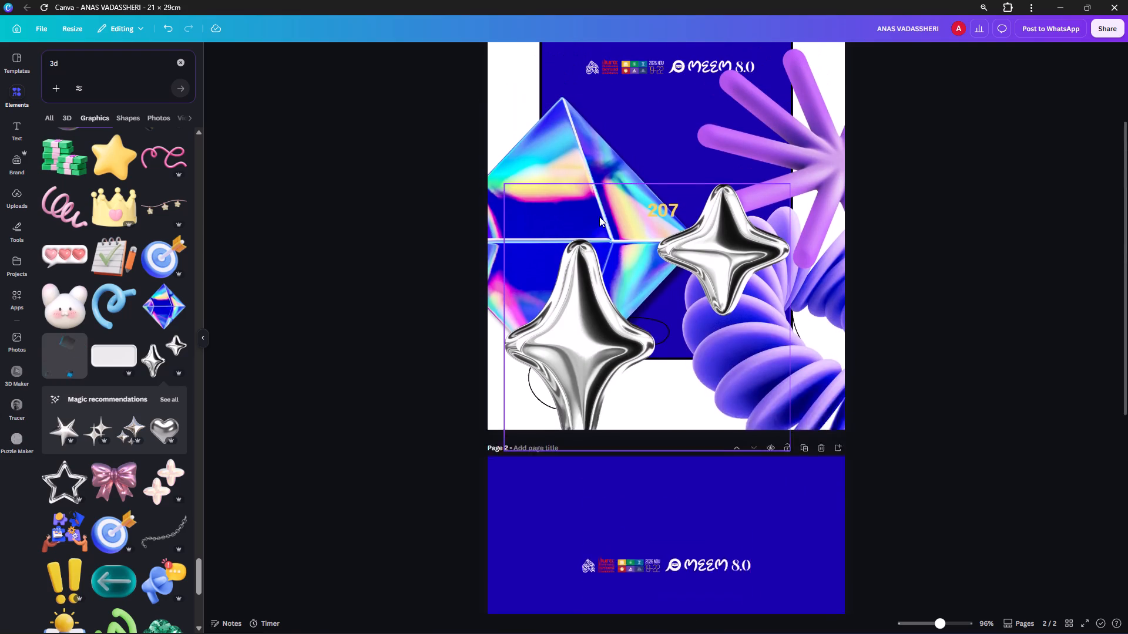
{"action": "scroll", "coordinate": [599, 217], "scroll_direction": "up", "scroll_amount": 2}
{"action": "left_click", "coordinate": [596, 382]}
{"action": "left_click_drag", "start_coordinate": [596, 382], "coordinate": [565, 596]}
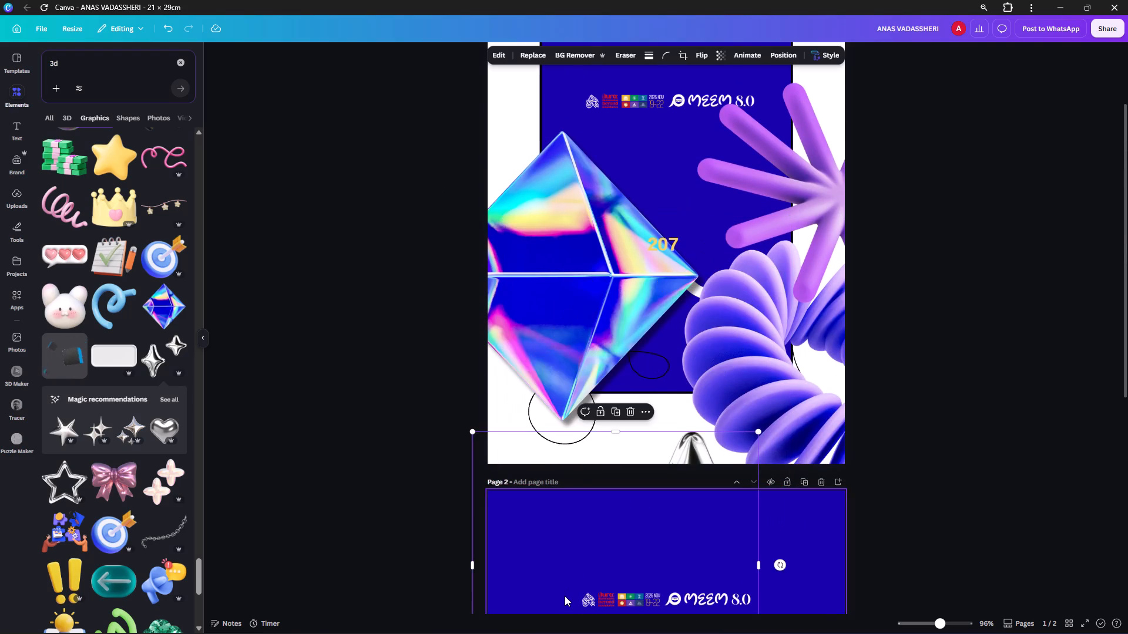
{"action": "scroll", "coordinate": [565, 596], "scroll_direction": "down", "scroll_amount": 3}
{"action": "left_click_drag", "start_coordinate": [634, 200], "coordinate": [641, 385]}
{"action": "left_click_drag", "start_coordinate": [677, 441], "coordinate": [654, 428]}
{"action": "scroll", "coordinate": [654, 428], "scroll_direction": "down", "scroll_amount": 2}
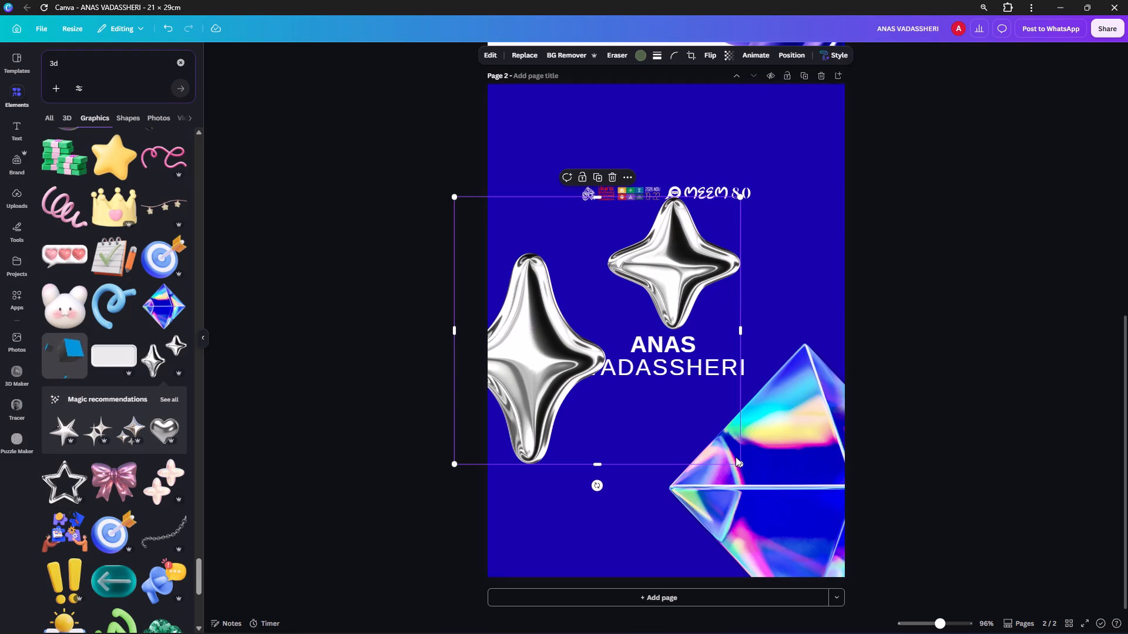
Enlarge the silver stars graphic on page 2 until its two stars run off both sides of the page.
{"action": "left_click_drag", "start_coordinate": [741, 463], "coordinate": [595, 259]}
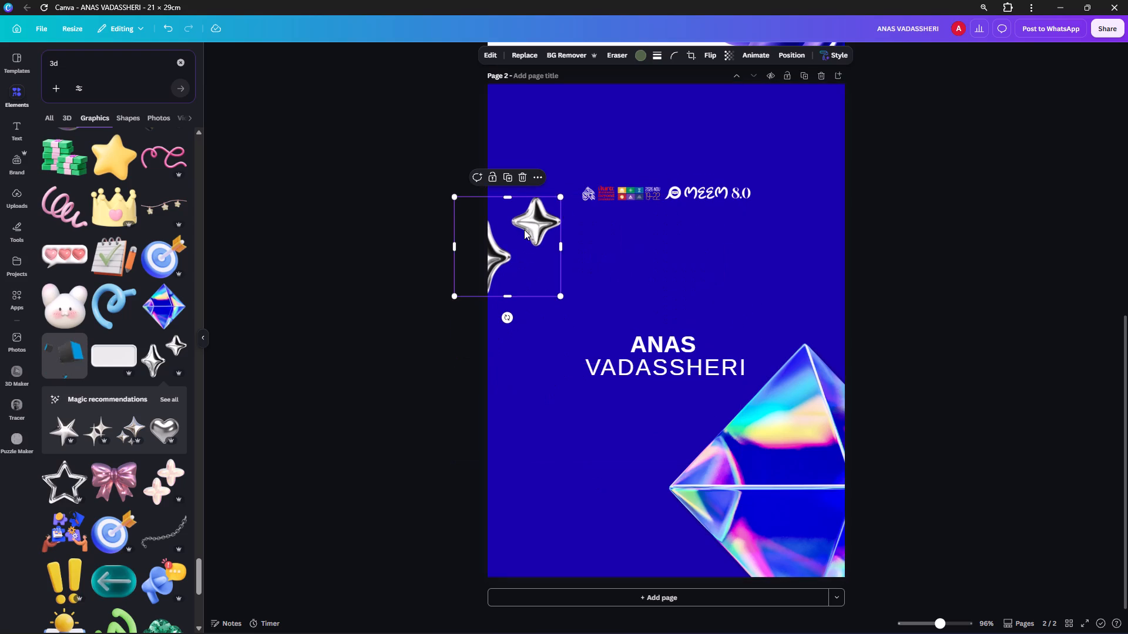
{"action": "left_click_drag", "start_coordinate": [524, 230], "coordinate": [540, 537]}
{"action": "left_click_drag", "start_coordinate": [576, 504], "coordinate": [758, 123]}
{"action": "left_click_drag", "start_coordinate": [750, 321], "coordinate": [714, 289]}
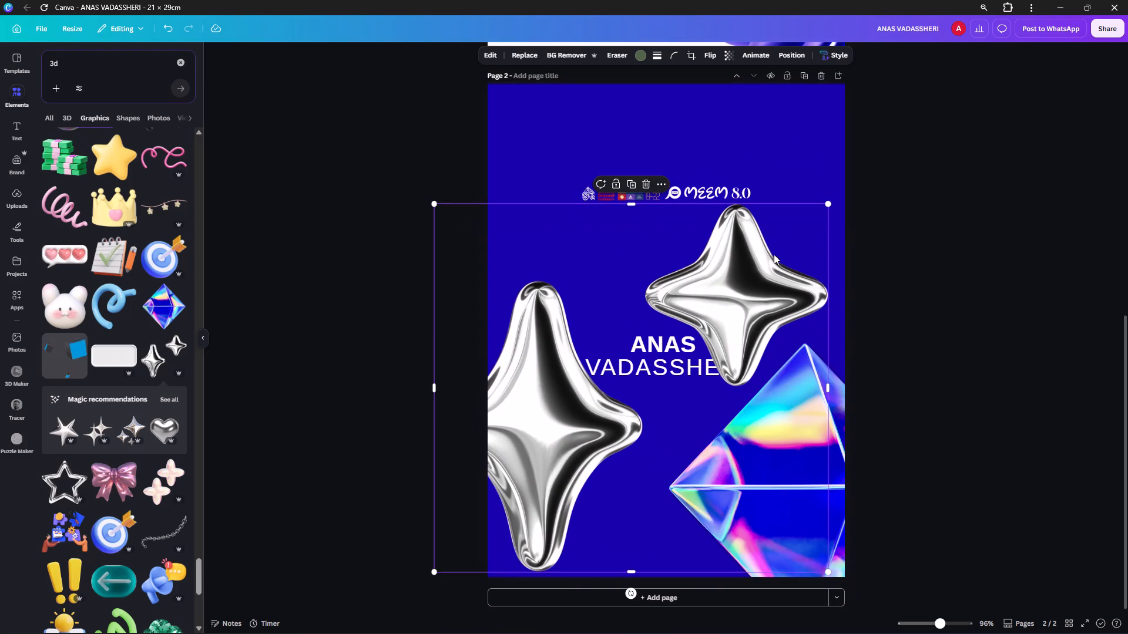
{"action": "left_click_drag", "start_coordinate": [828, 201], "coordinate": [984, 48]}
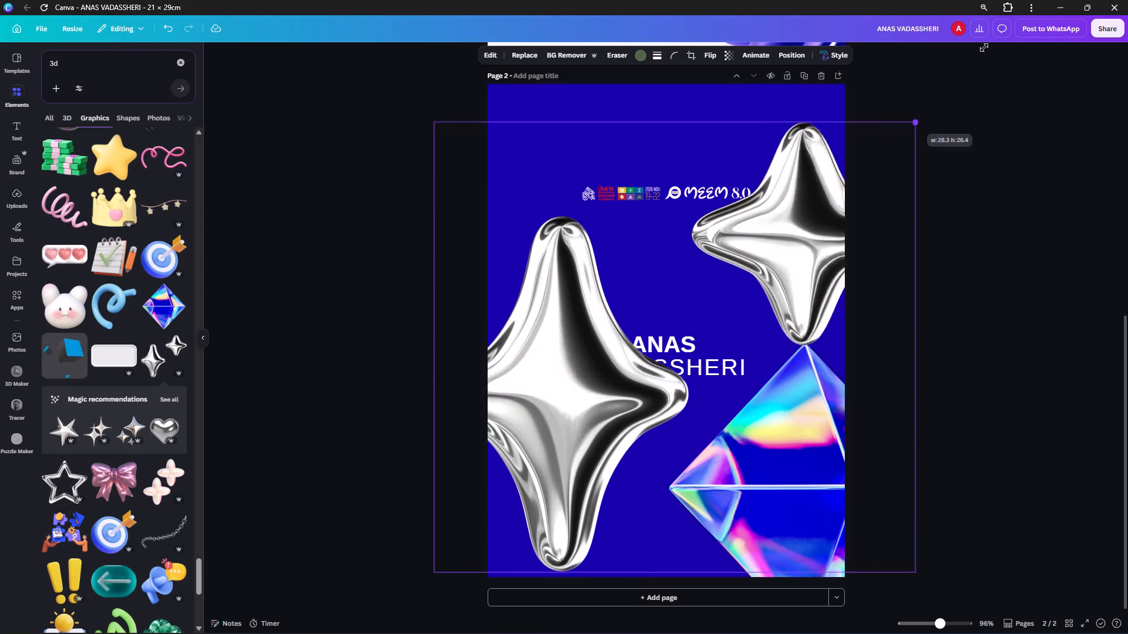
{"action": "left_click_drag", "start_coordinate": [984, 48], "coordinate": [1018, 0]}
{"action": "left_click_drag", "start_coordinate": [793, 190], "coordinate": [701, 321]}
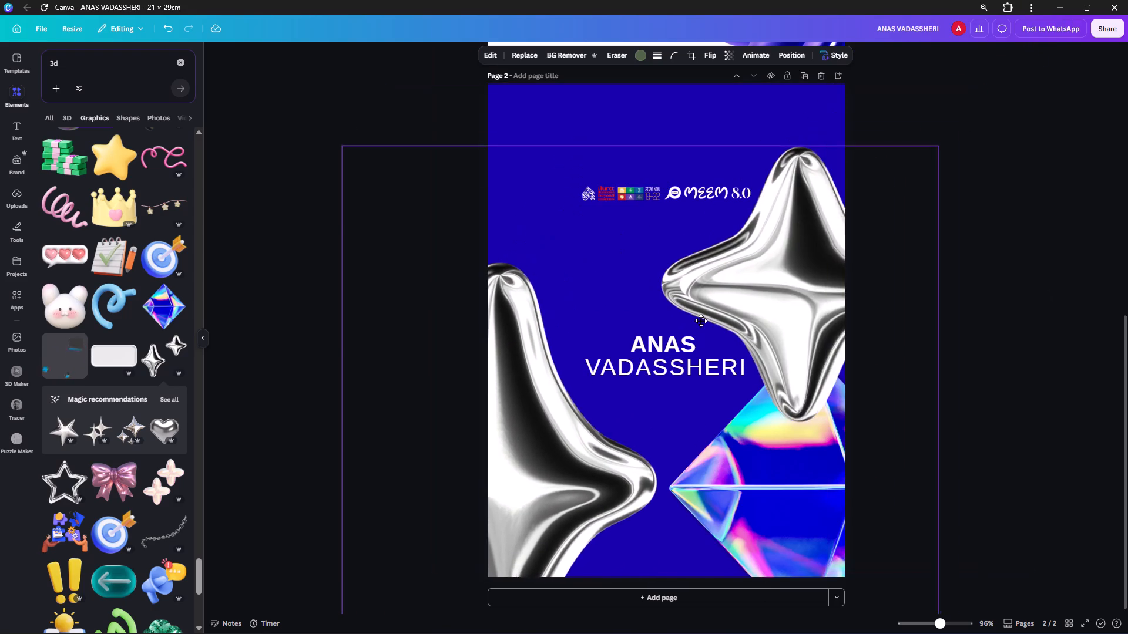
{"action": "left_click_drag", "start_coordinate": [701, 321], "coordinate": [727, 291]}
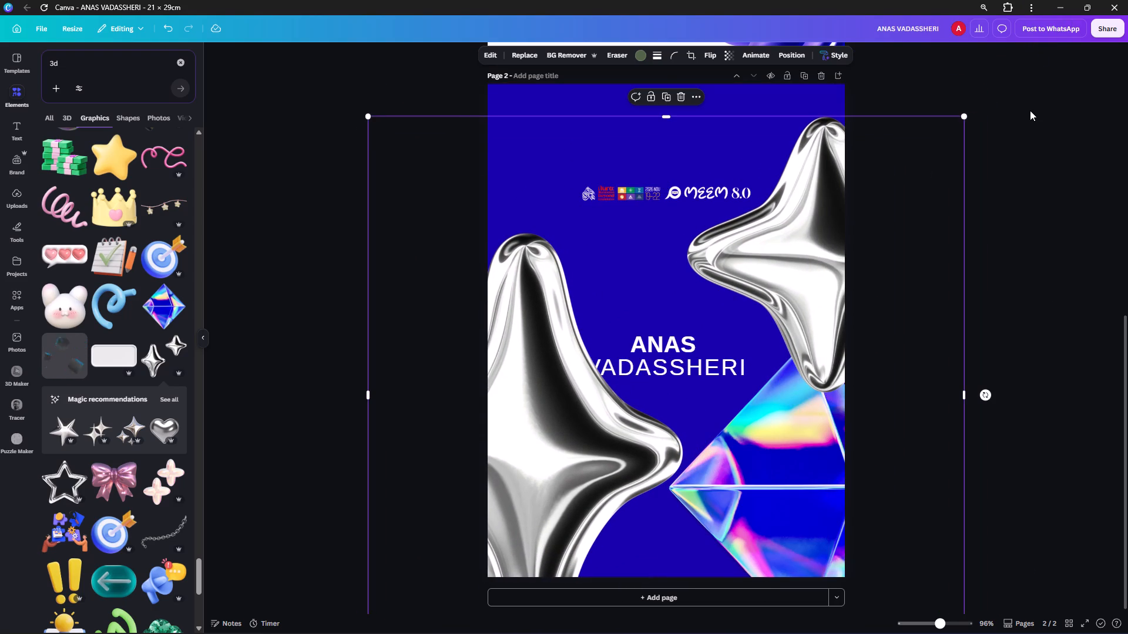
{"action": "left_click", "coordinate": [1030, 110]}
Delete the silver stars graphic from page 2.
{"action": "left_click", "coordinate": [803, 535]}
{"action": "key", "text": "BackSpace"}
Move the holographic crystal on page 2 upward along the page's right edge, beside the name.
{"action": "left_click_drag", "start_coordinate": [784, 463], "coordinate": [791, 364]}
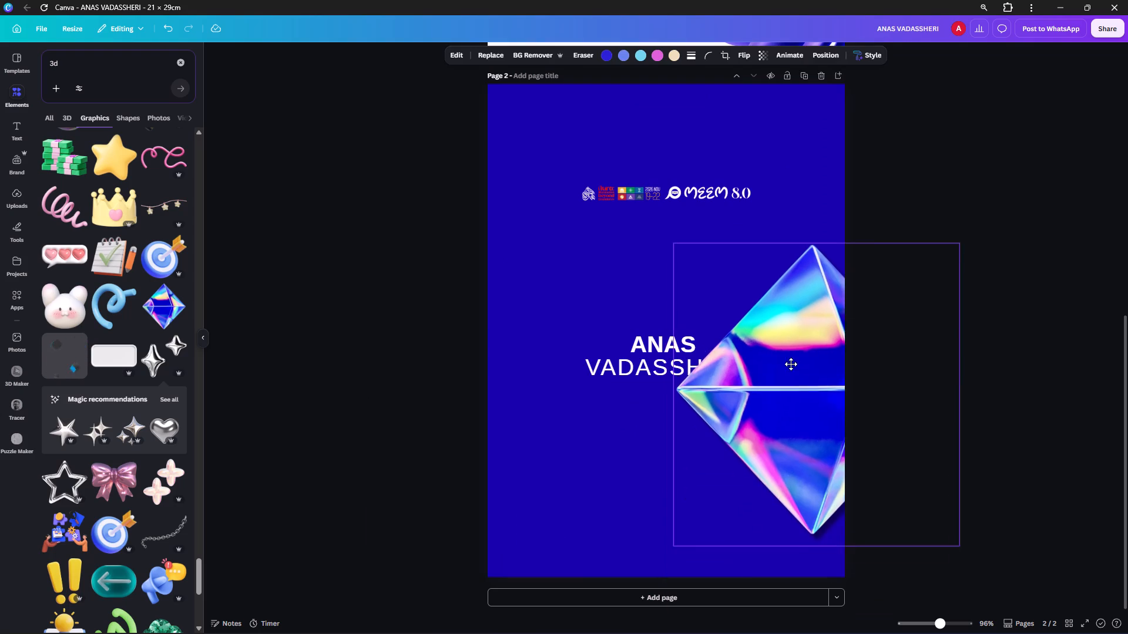
{"action": "left_click_drag", "start_coordinate": [791, 364], "coordinate": [791, 363]}
Add the animated black and blue 3D cubes graphic to page 2 and position it over the name and crystal.
{"action": "left_click", "coordinate": [71, 366]}
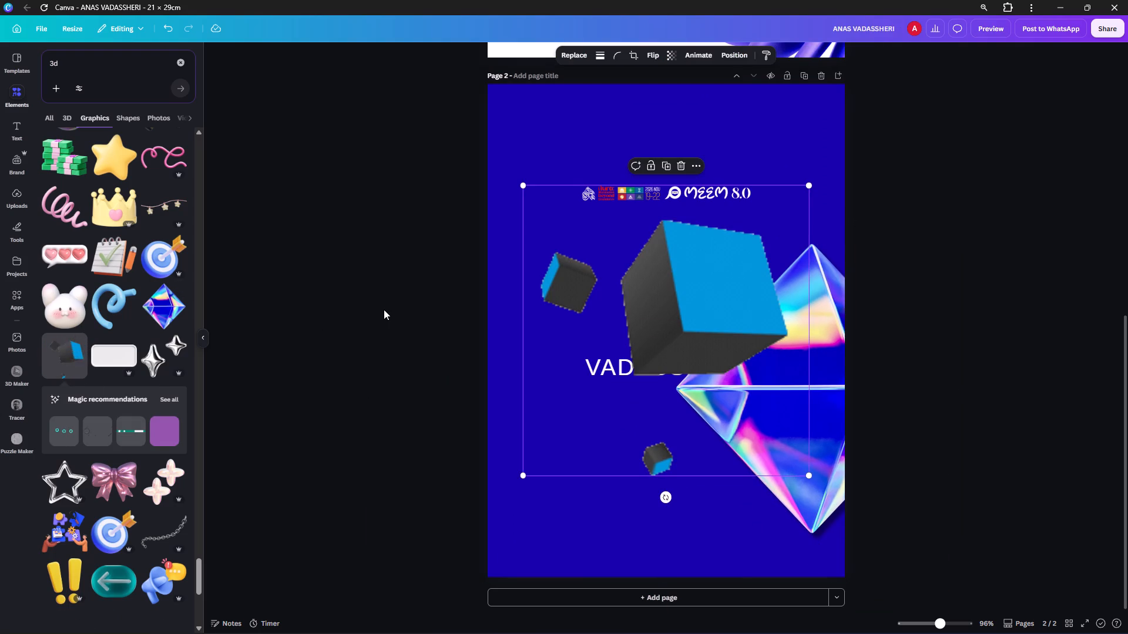
{"action": "left_click_drag", "start_coordinate": [706, 295], "coordinate": [636, 335]}
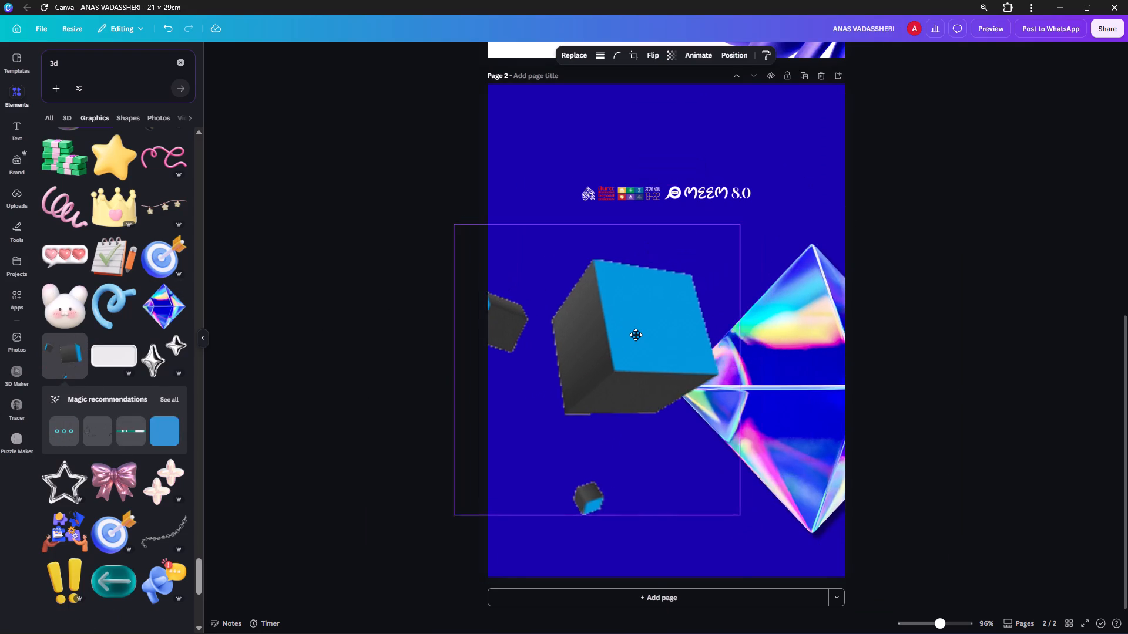
{"action": "left_click_drag", "start_coordinate": [636, 335], "coordinate": [718, 304]}
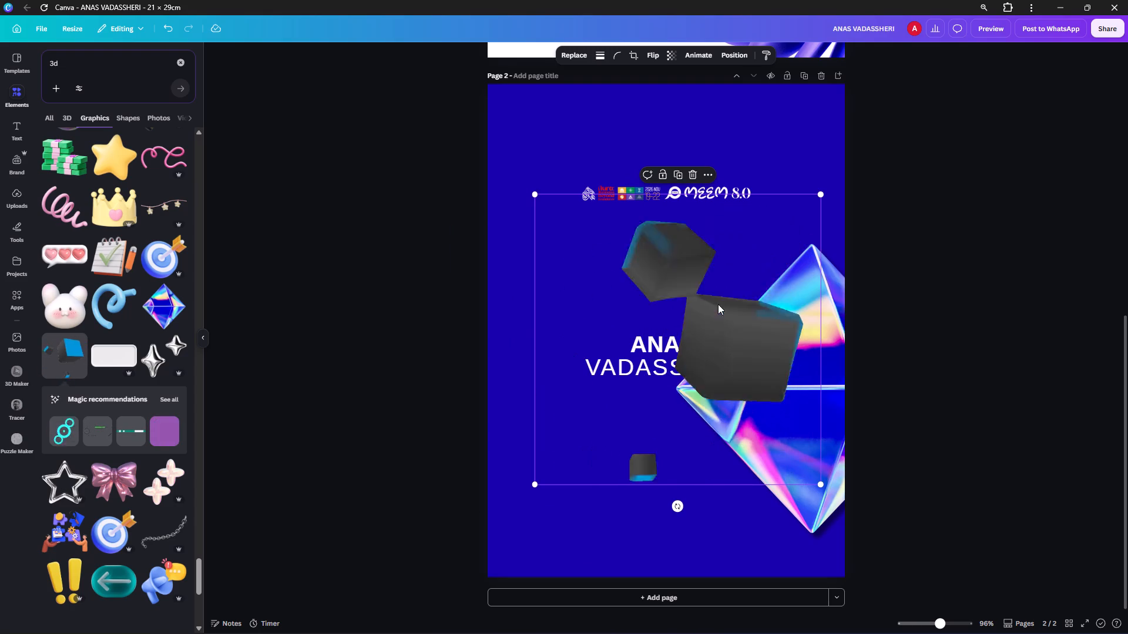
Show all recommendations for the cubes graphic, add the red wine glass sticker to page 2 and shrink it.
{"action": "left_click", "coordinate": [170, 399]}
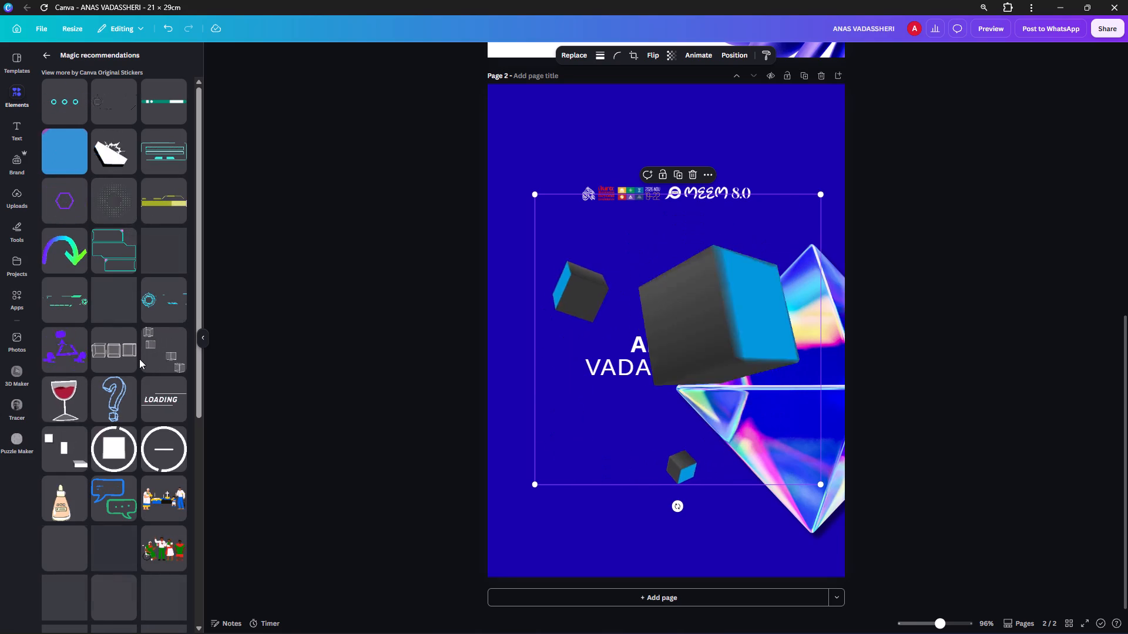
{"action": "left_click", "coordinate": [58, 399]}
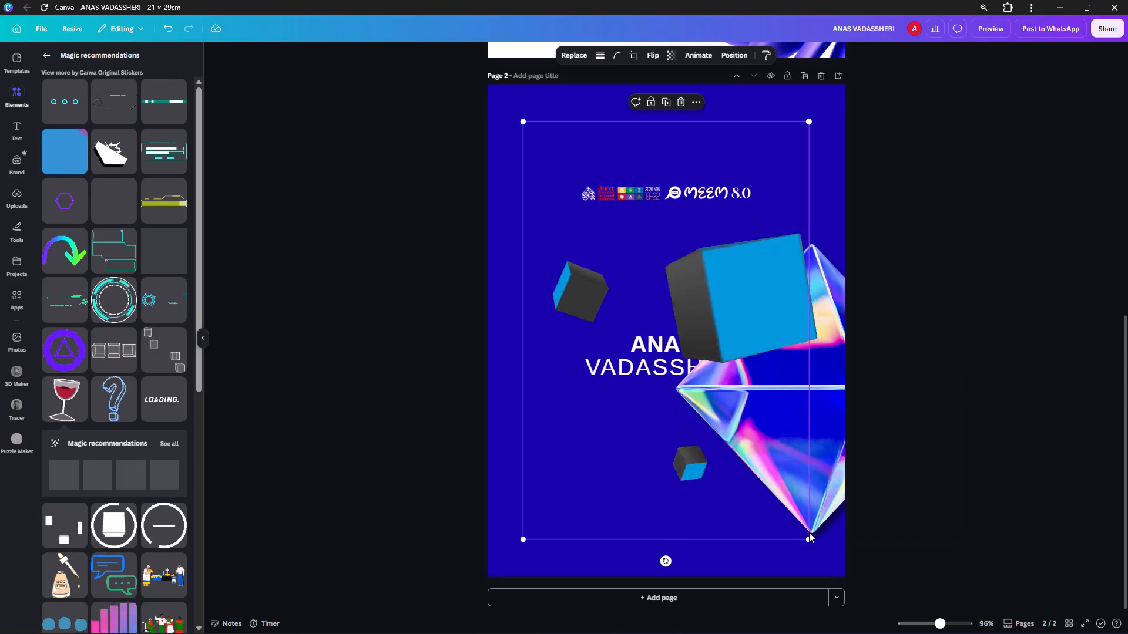
{"action": "left_click_drag", "start_coordinate": [807, 539], "coordinate": [700, 308]}
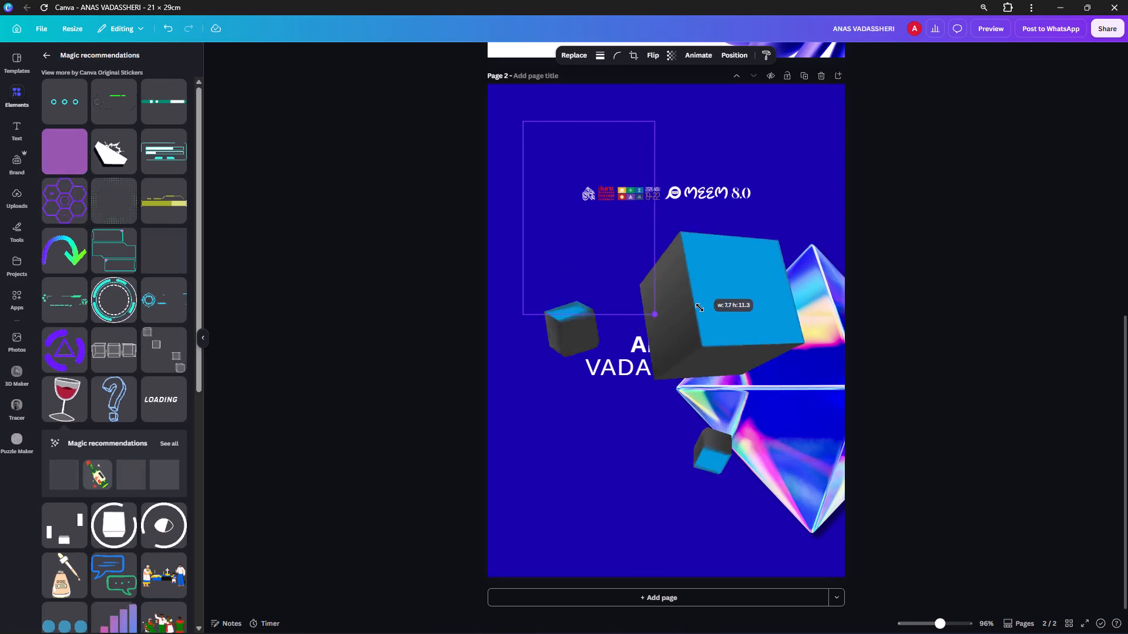
{"action": "left_click_drag", "start_coordinate": [700, 308], "coordinate": [733, 441]}
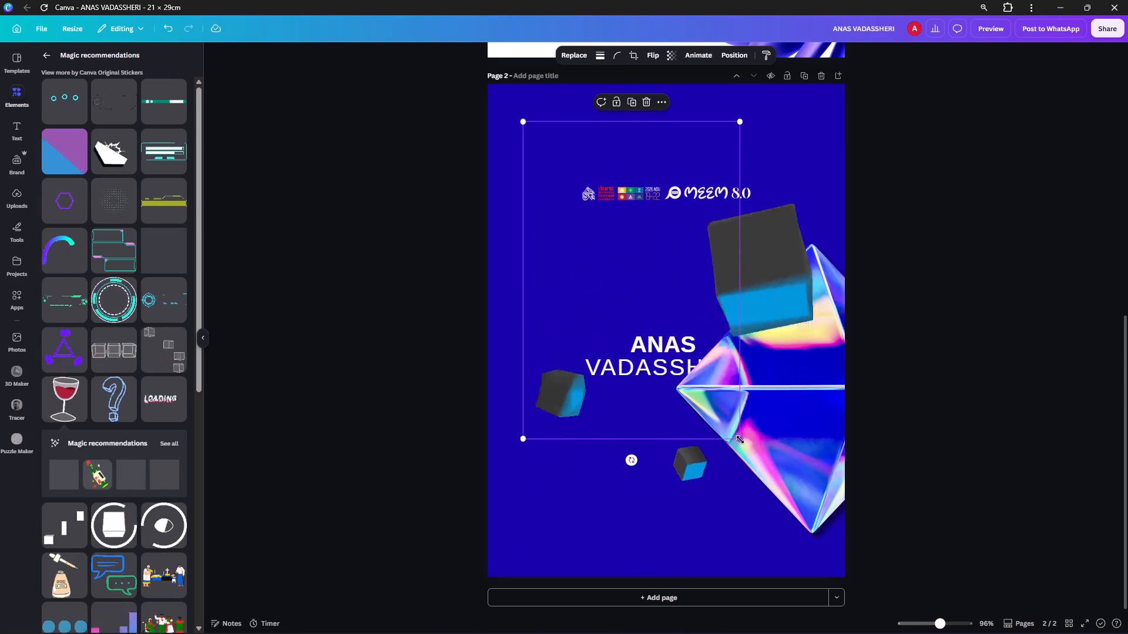
{"action": "left_click_drag", "start_coordinate": [740, 440], "coordinate": [753, 468]}
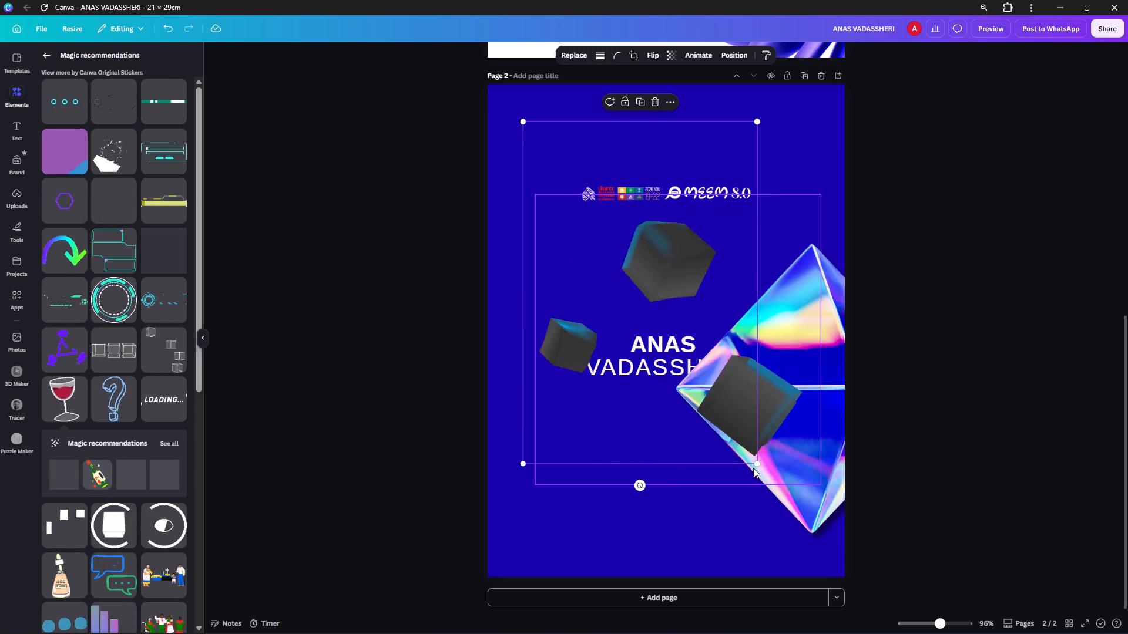
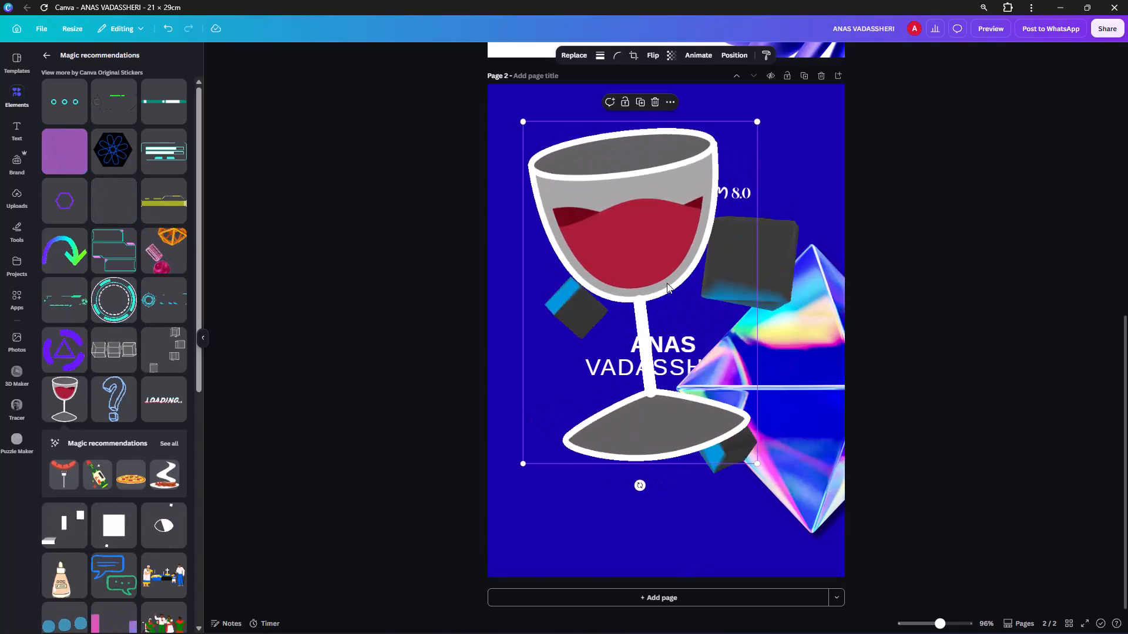
Delete the red wine glass sticker and the black and blue 3D cubes graphic from page 2.
{"action": "key", "text": "BackSpace"}
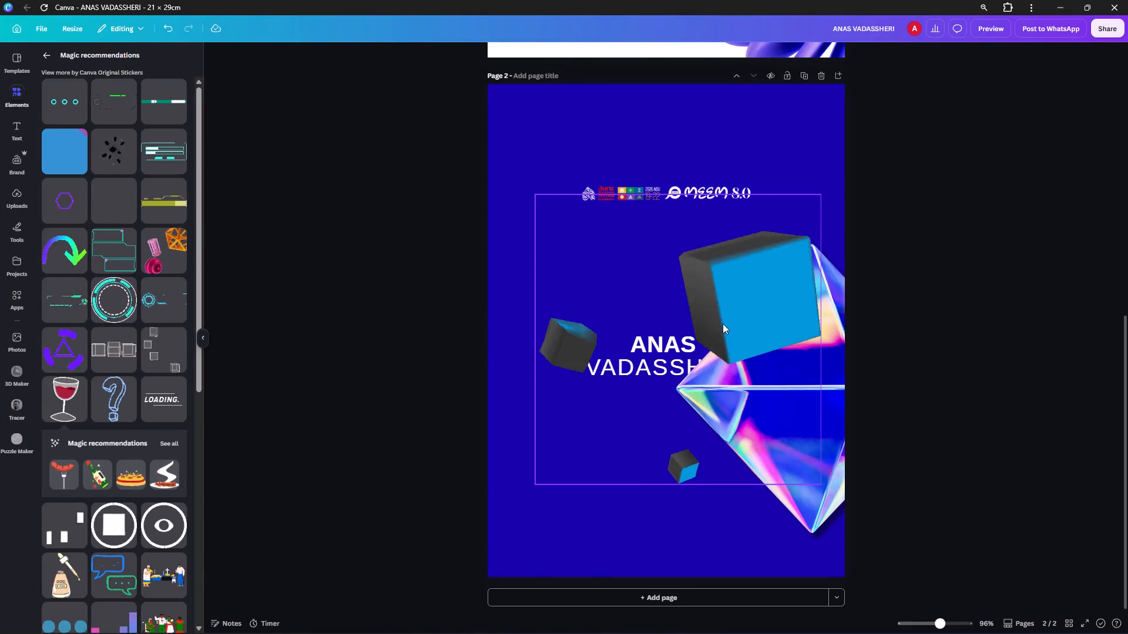
{"action": "left_click", "coordinate": [724, 323]}
{"action": "key", "text": "BackSpace"}
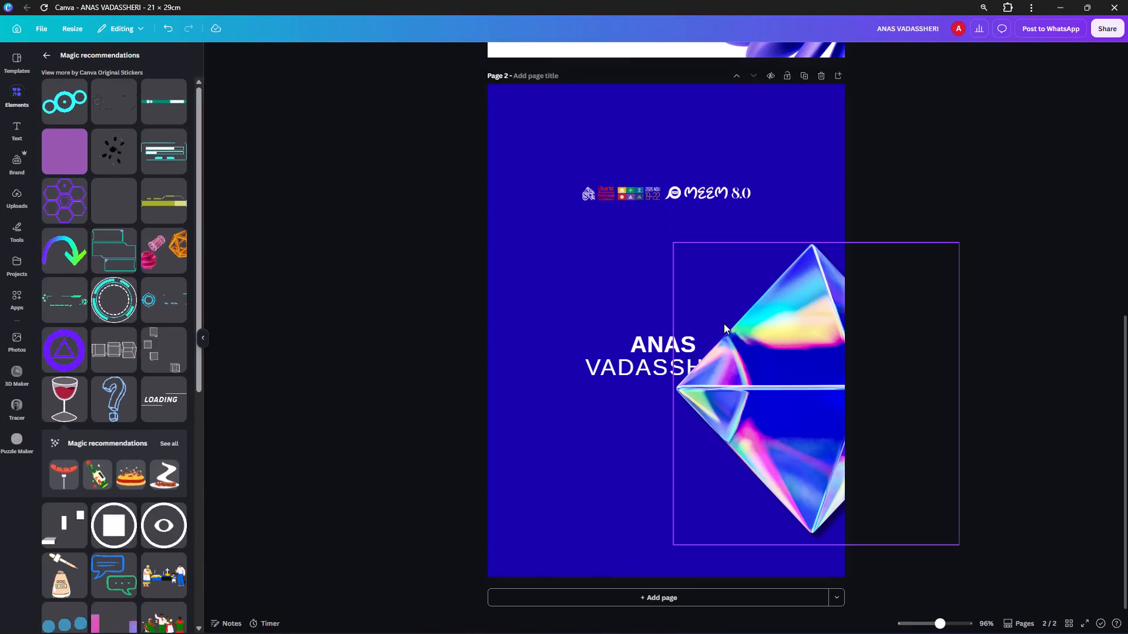
Move the holographic crystal lower on page 2, against the page's right edge and overlapping the end of the surname.
{"action": "left_click_drag", "start_coordinate": [771, 365], "coordinate": [804, 427]}
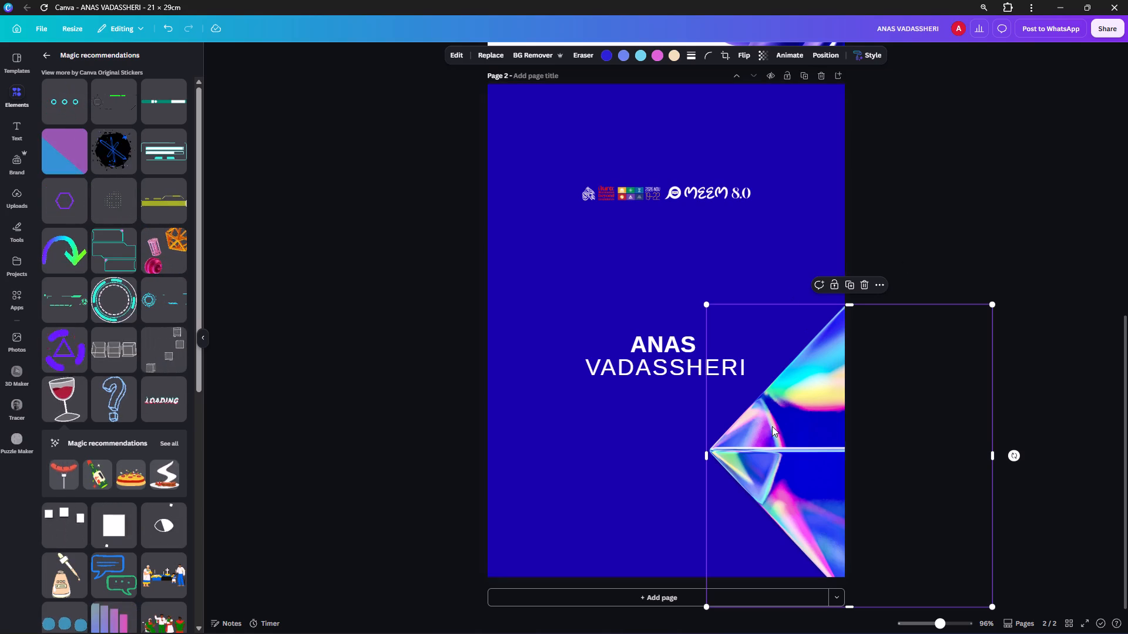
{"action": "left_click_drag", "start_coordinate": [799, 437], "coordinate": [757, 413]}
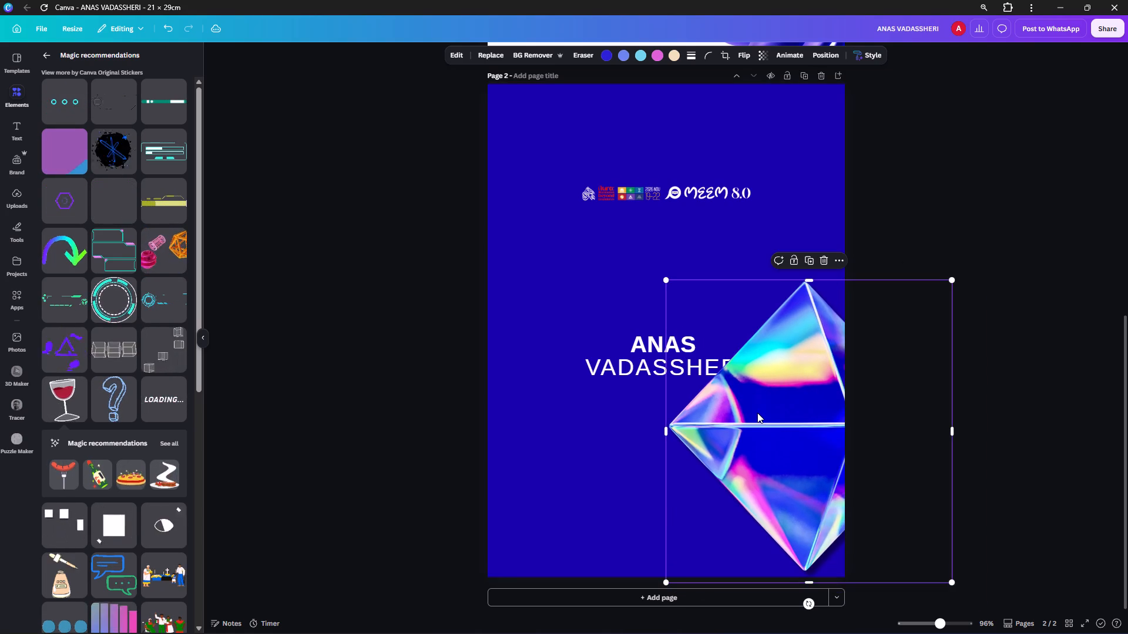
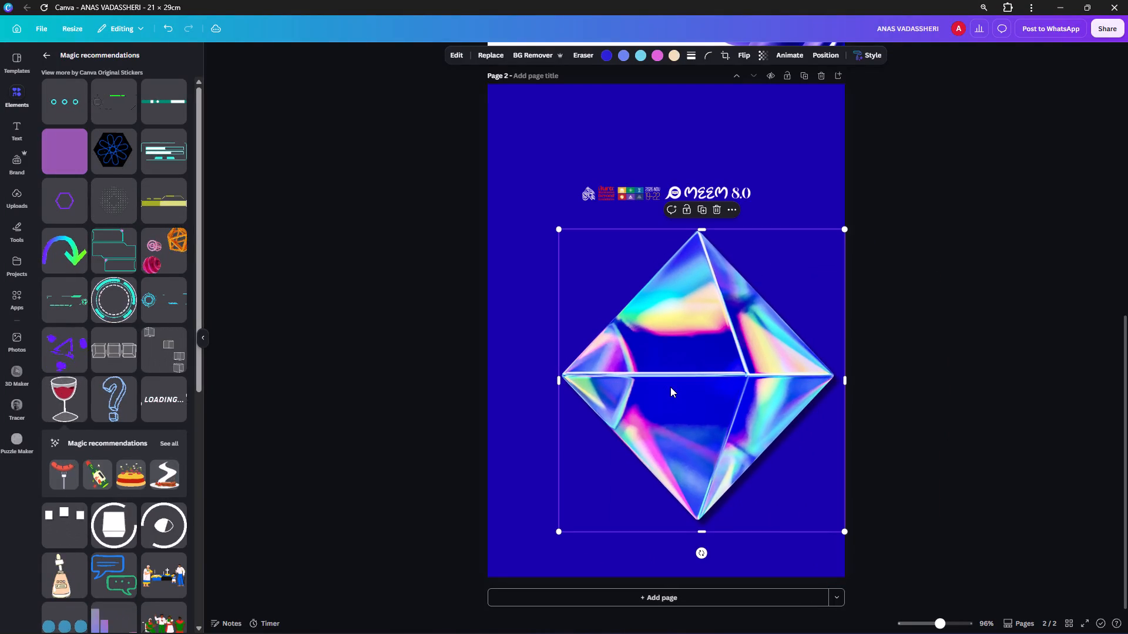
Delete the holographic crystal from page 2.
{"action": "key", "text": "BackSpace"}
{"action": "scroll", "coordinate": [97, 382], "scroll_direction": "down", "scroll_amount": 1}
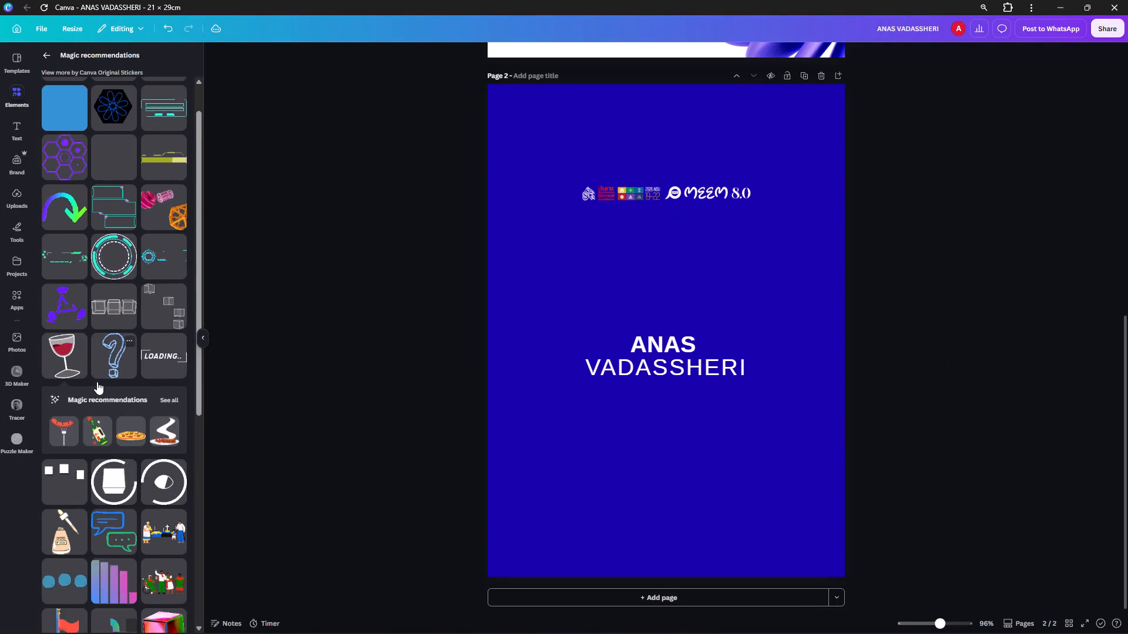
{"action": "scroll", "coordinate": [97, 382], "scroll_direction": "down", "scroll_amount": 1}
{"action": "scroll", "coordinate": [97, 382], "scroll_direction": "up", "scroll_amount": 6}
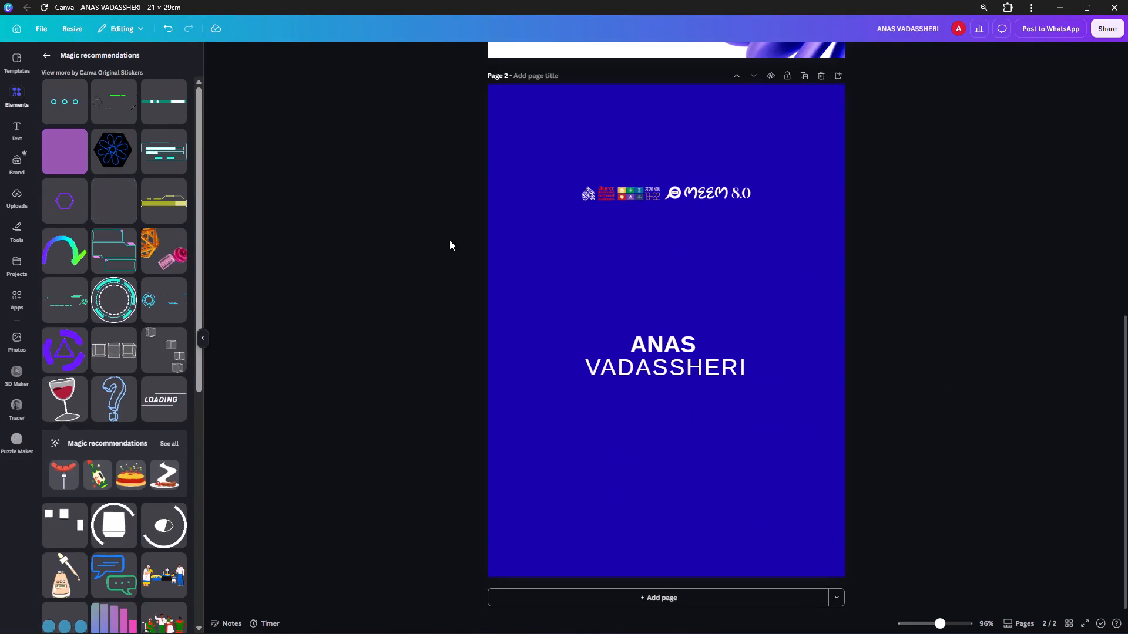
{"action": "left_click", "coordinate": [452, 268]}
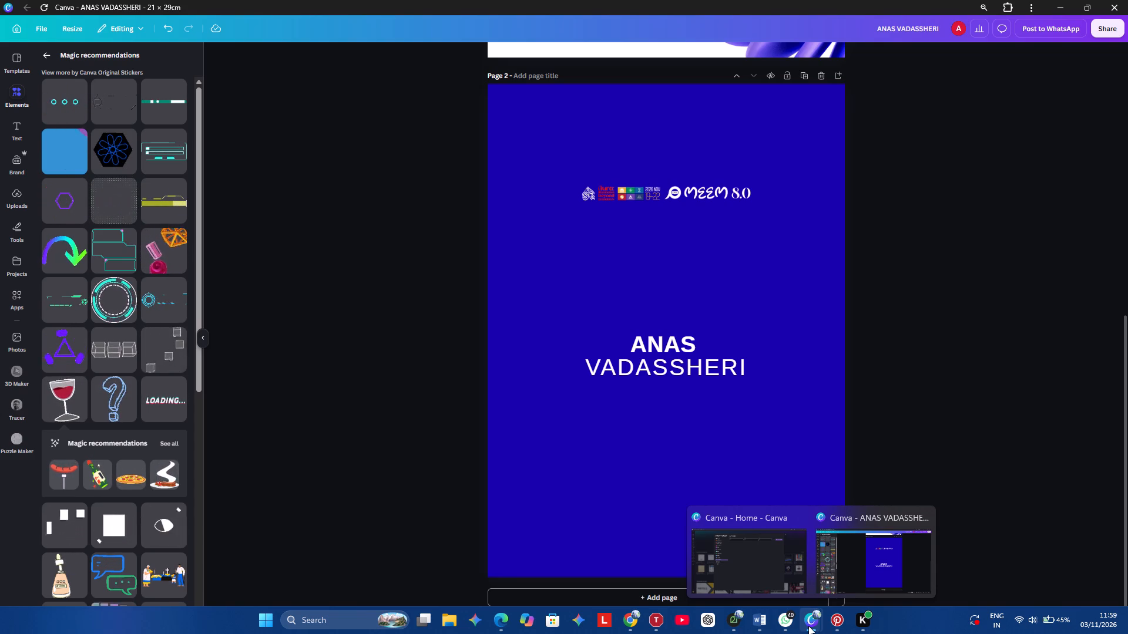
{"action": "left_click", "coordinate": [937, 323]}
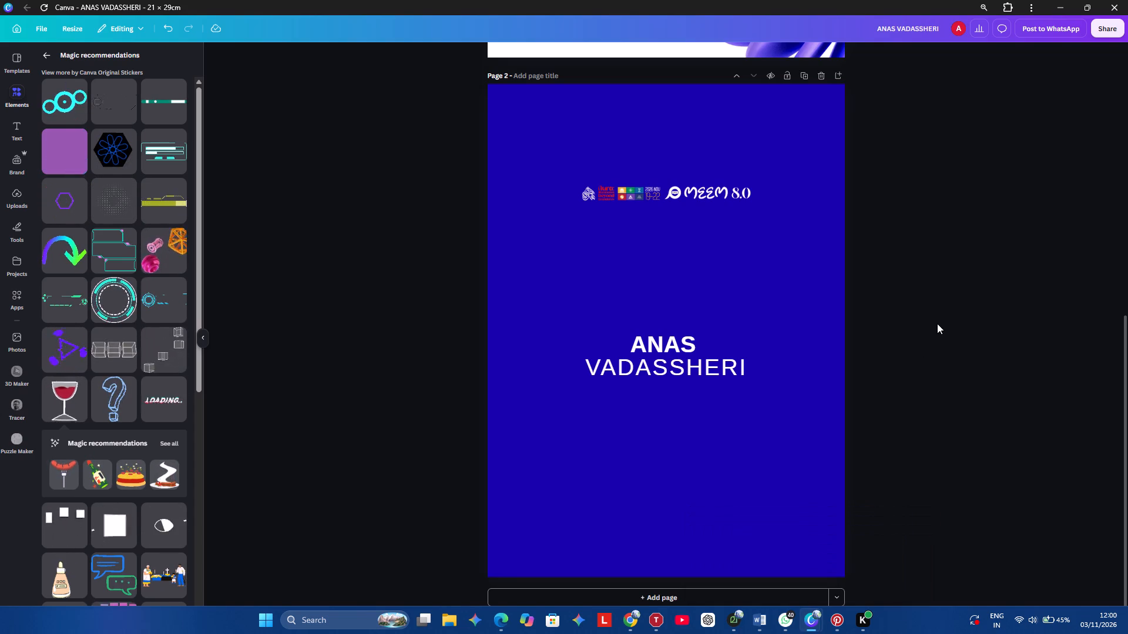
Leave the magic recommendations and clear the 3d search in the elements library.
{"action": "double_click", "coordinate": [10, 101]}
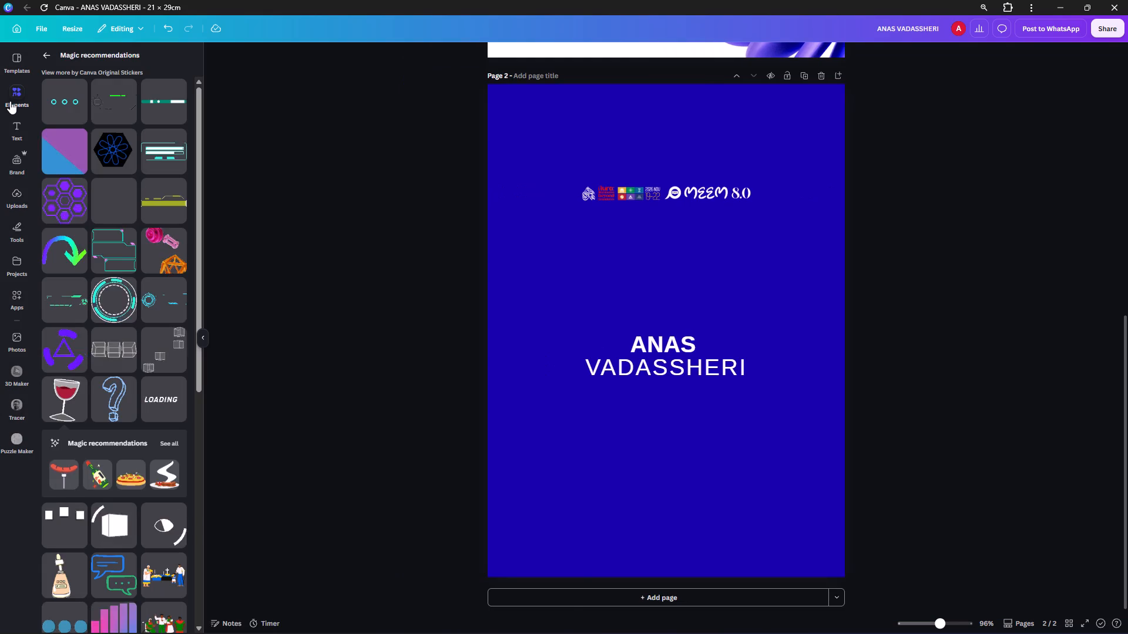
{"action": "left_click", "coordinate": [17, 72]}
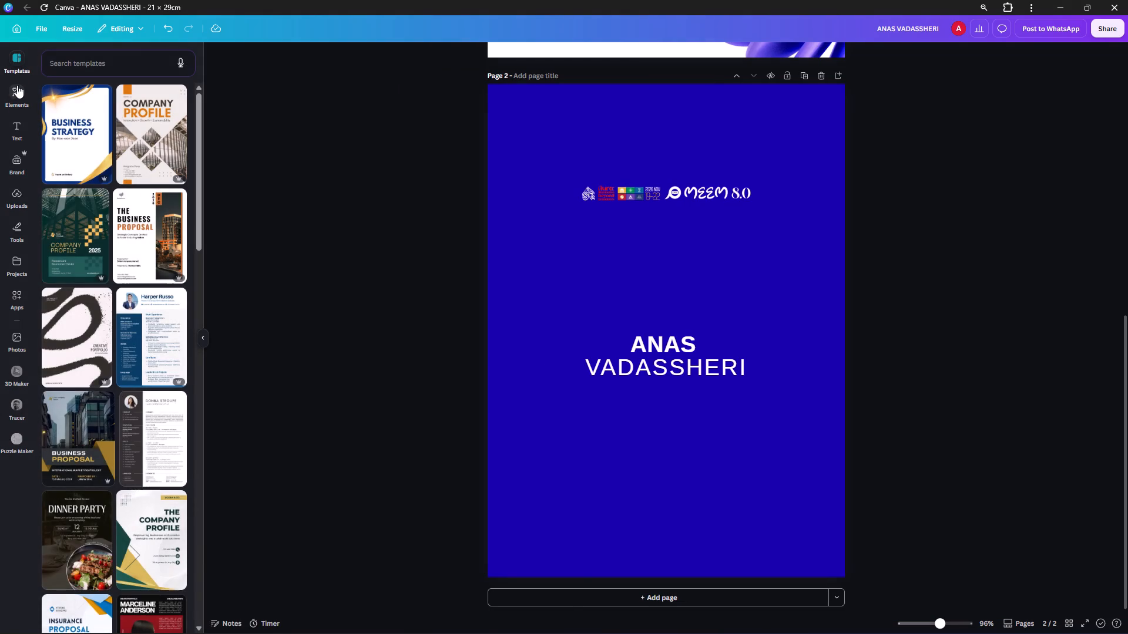
{"action": "left_click", "coordinate": [17, 89]}
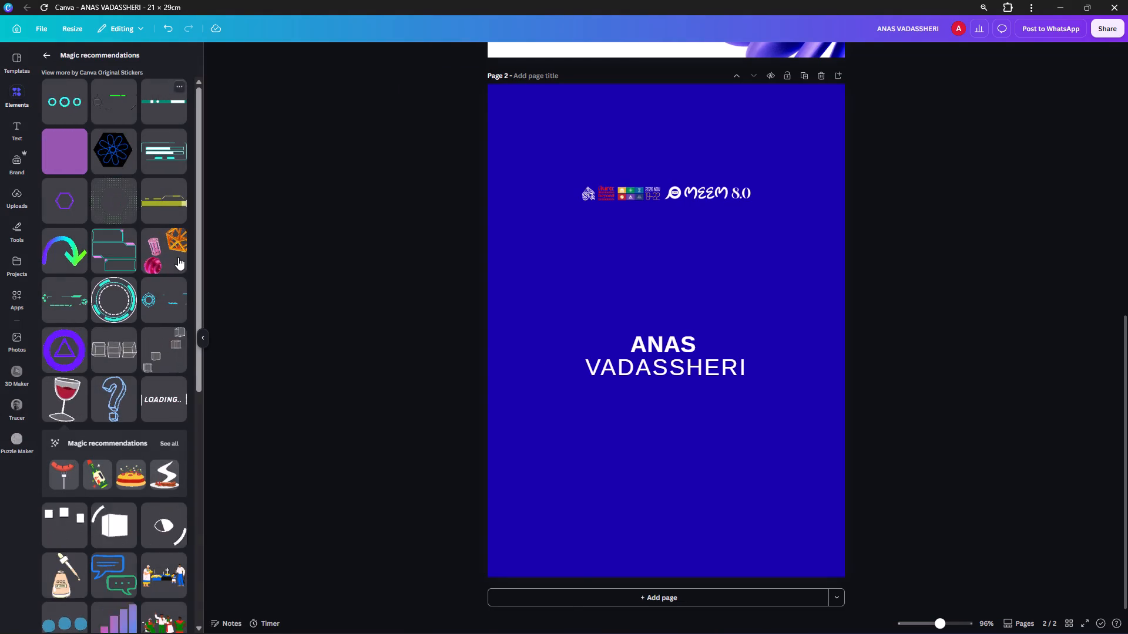
{"action": "left_click", "coordinate": [48, 59]}
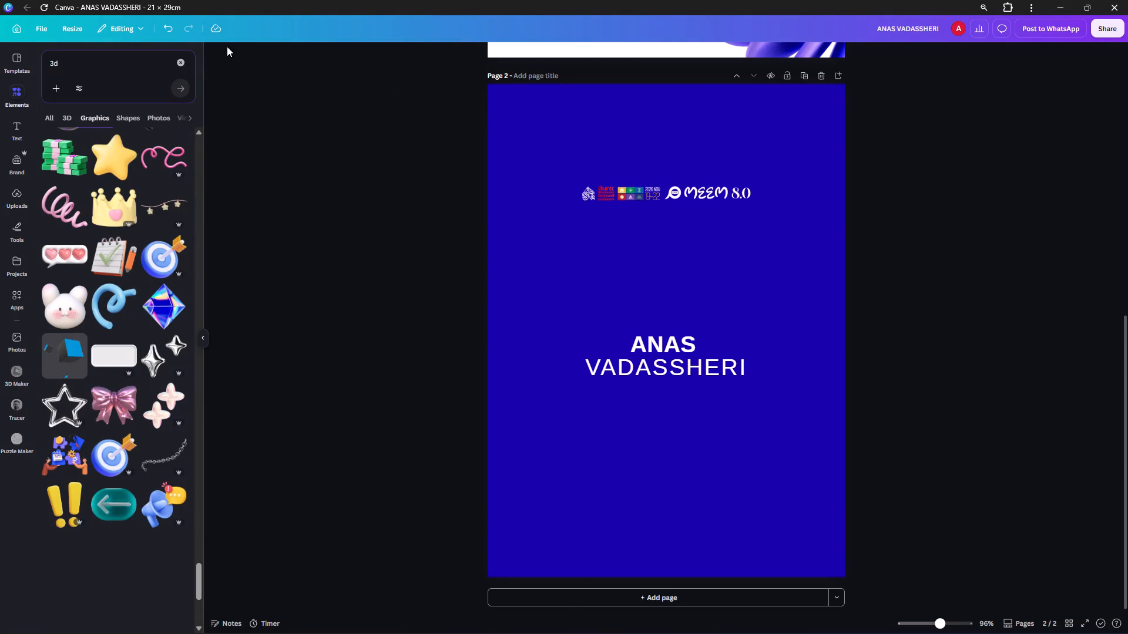
{"action": "left_click", "coordinate": [189, 61]}
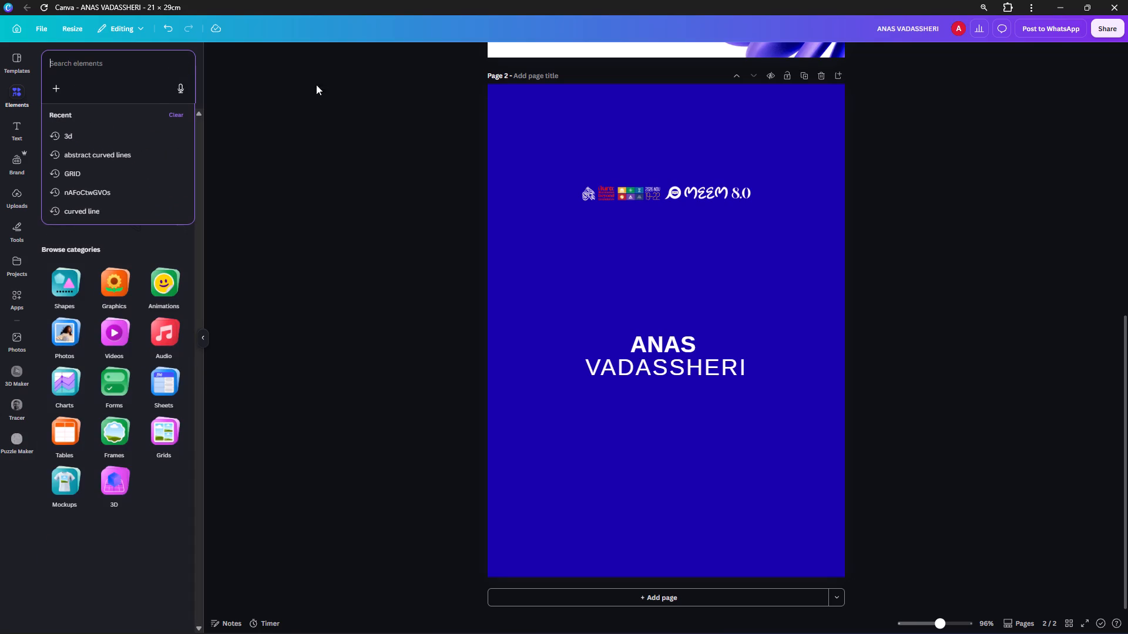
{"action": "left_click", "coordinate": [348, 113]}
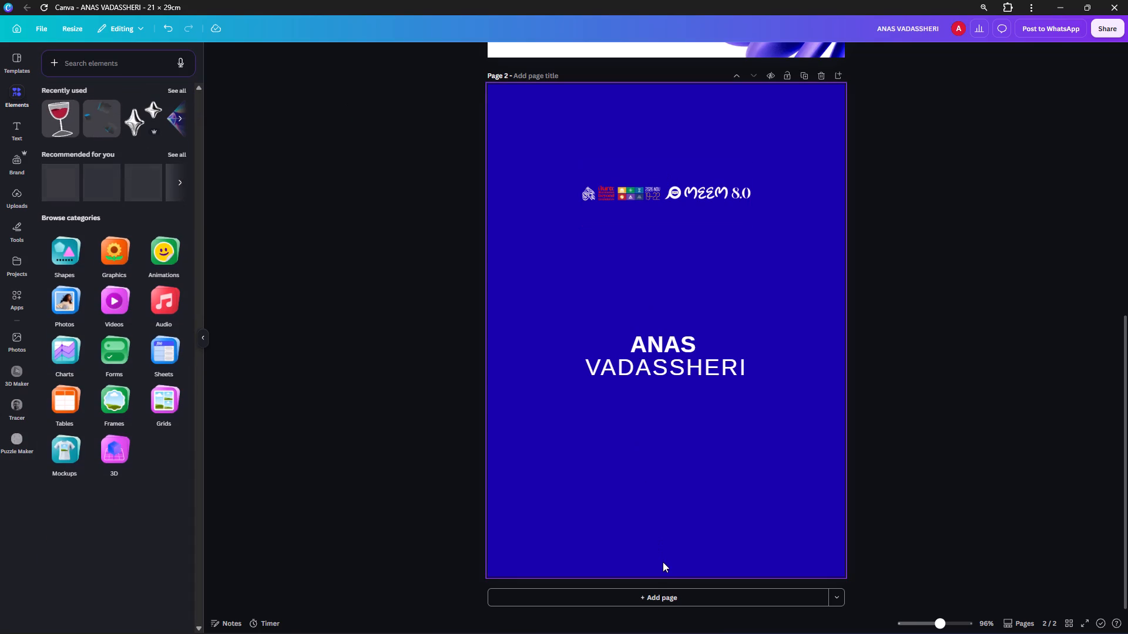
Add a new blank page after page 2 and leave it deselected.
{"action": "left_click", "coordinate": [656, 589]}
{"action": "scroll", "coordinate": [653, 352], "scroll_direction": "down", "scroll_amount": 1}
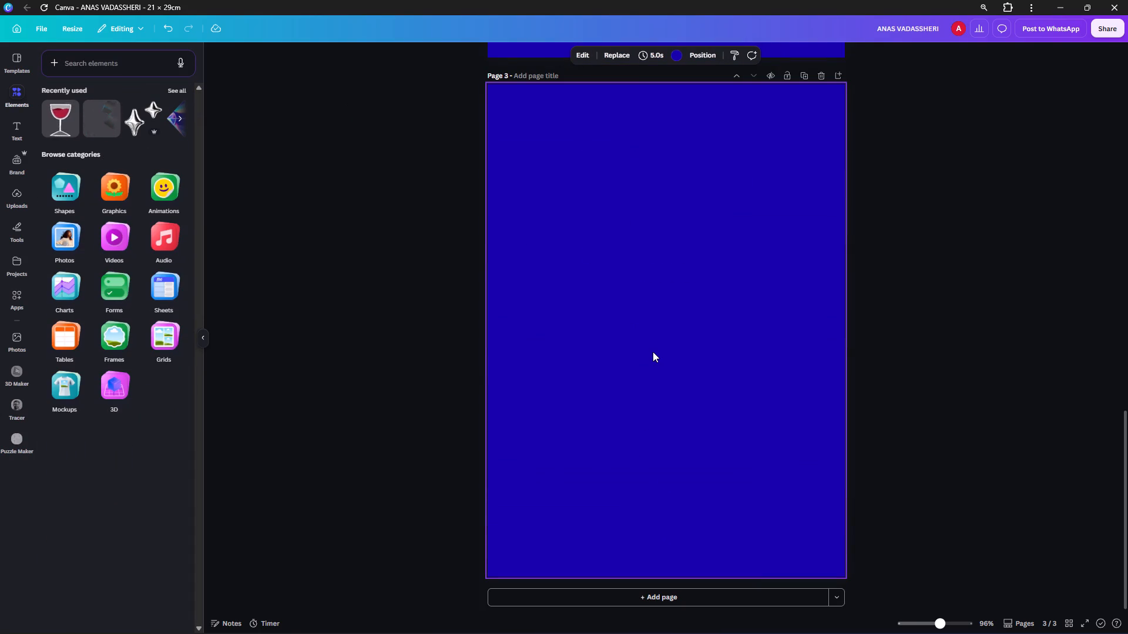
{"action": "left_click", "coordinate": [416, 230]}
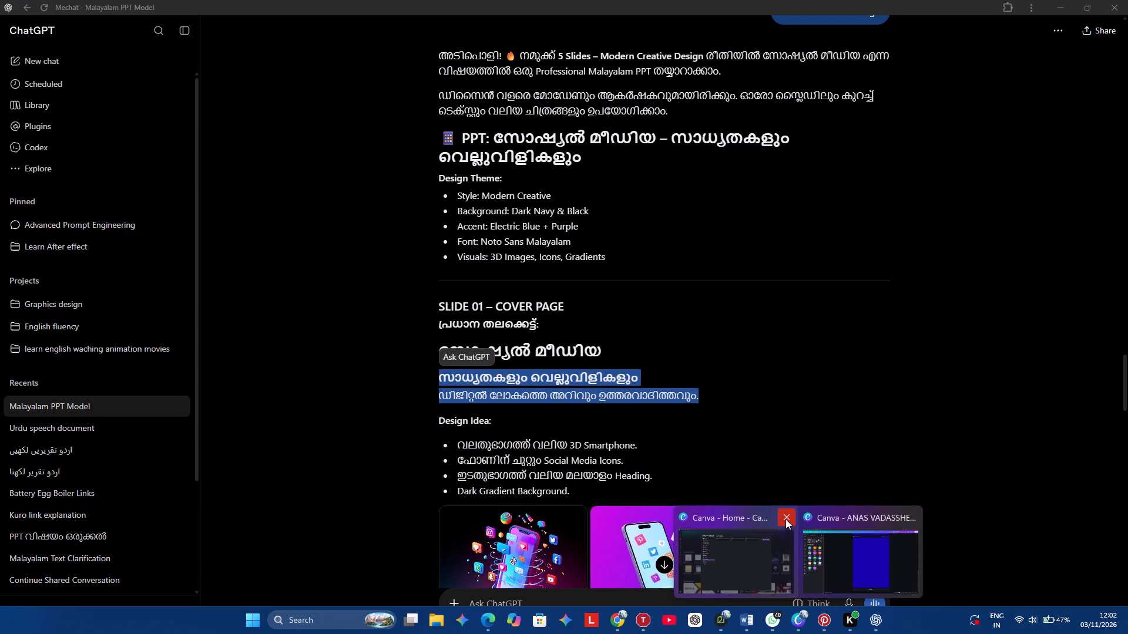
{"action": "left_click", "coordinate": [781, 518]}
{"action": "left_click", "coordinate": [803, 537]}
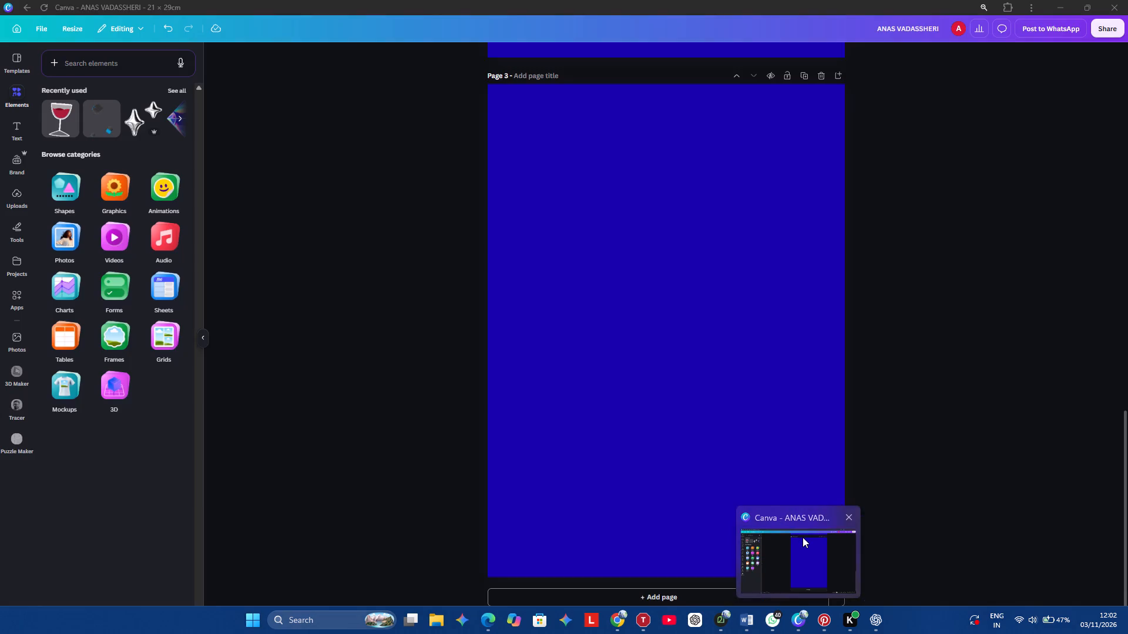
{"action": "left_click", "coordinate": [310, 144]}
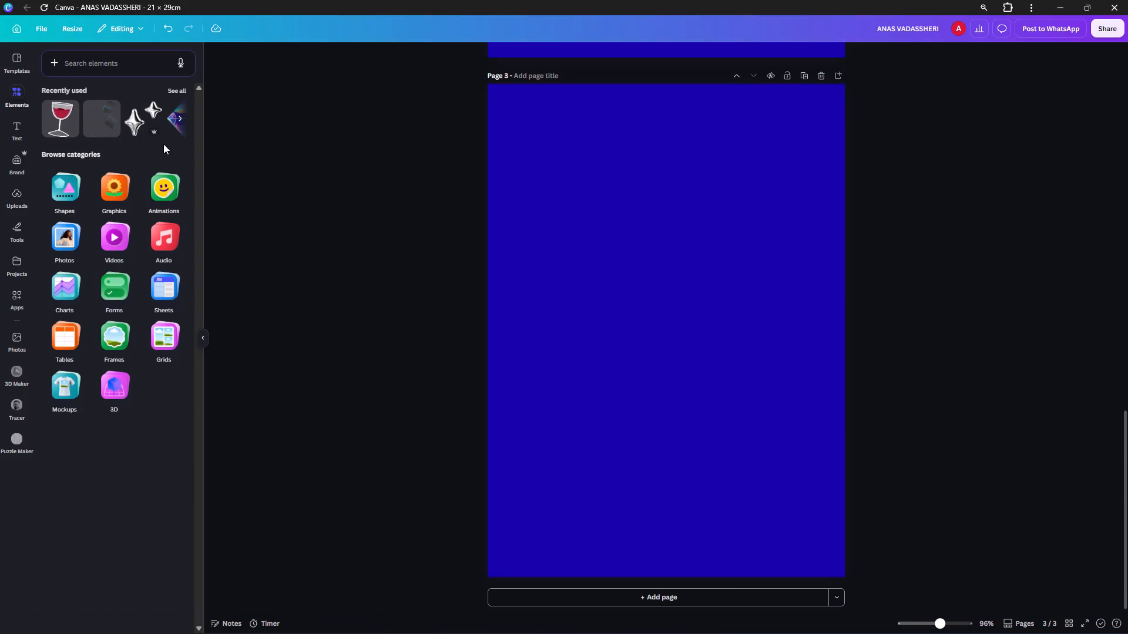
Add a text box to page 3 and replace its placeholder with the two copied Malayalam lines.
{"action": "left_click", "coordinate": [19, 122]}
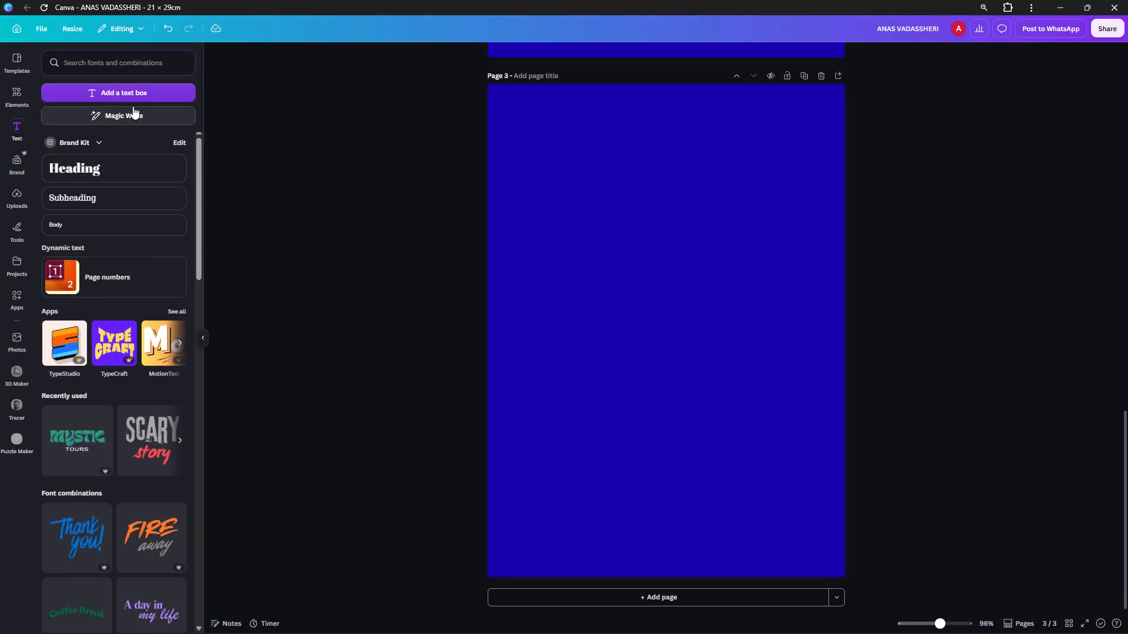
{"action": "left_click", "coordinate": [143, 96]}
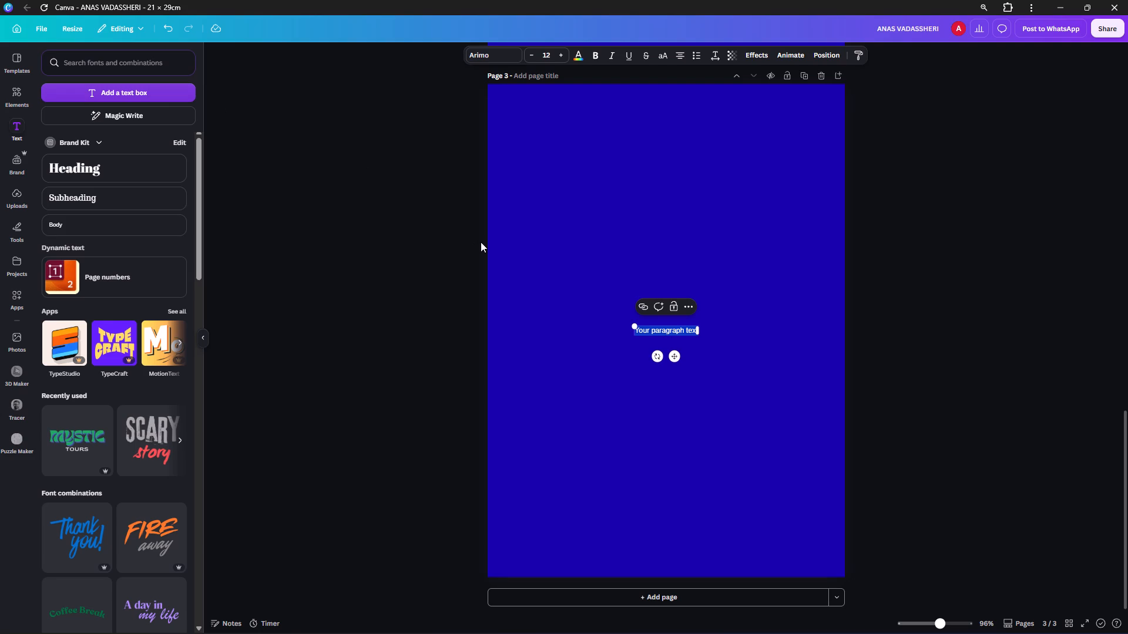
{"action": "key", "text": "ctrl+v"}
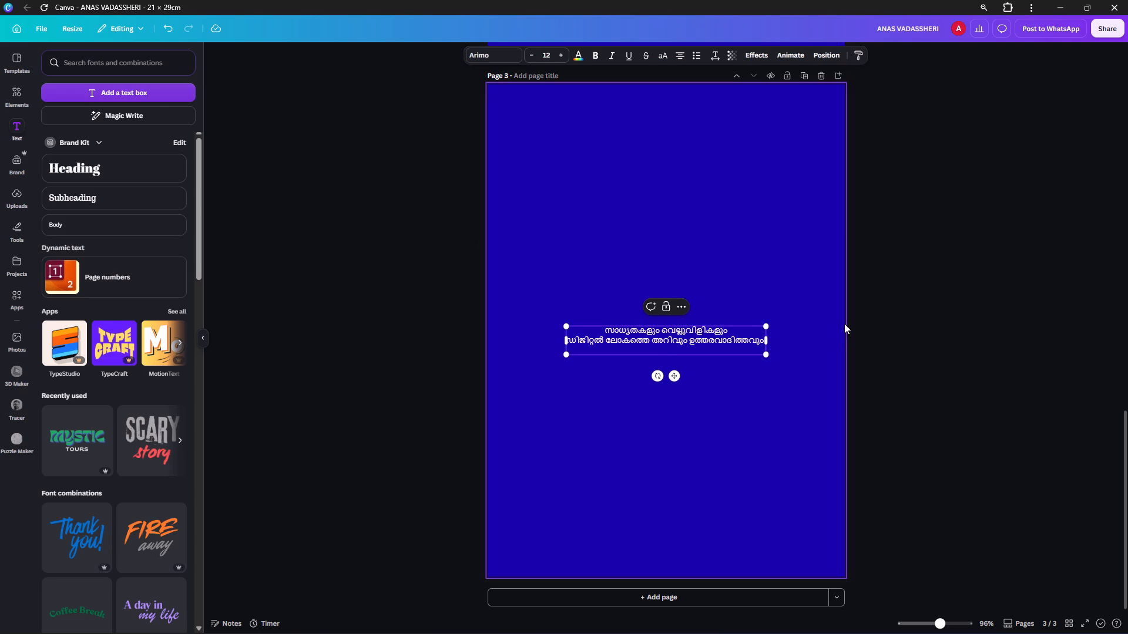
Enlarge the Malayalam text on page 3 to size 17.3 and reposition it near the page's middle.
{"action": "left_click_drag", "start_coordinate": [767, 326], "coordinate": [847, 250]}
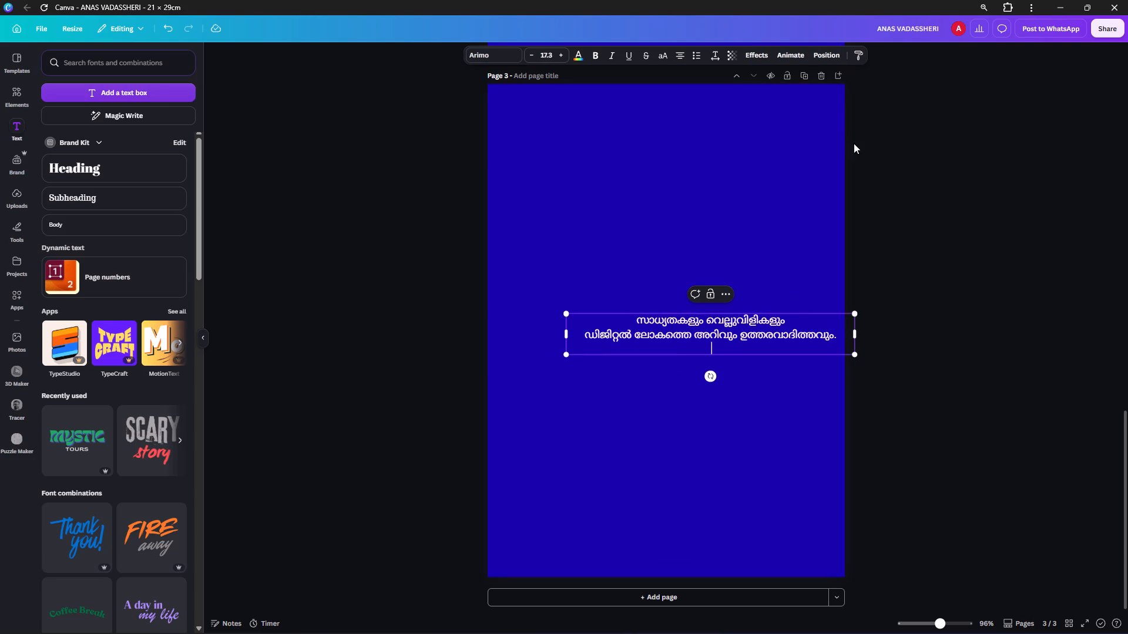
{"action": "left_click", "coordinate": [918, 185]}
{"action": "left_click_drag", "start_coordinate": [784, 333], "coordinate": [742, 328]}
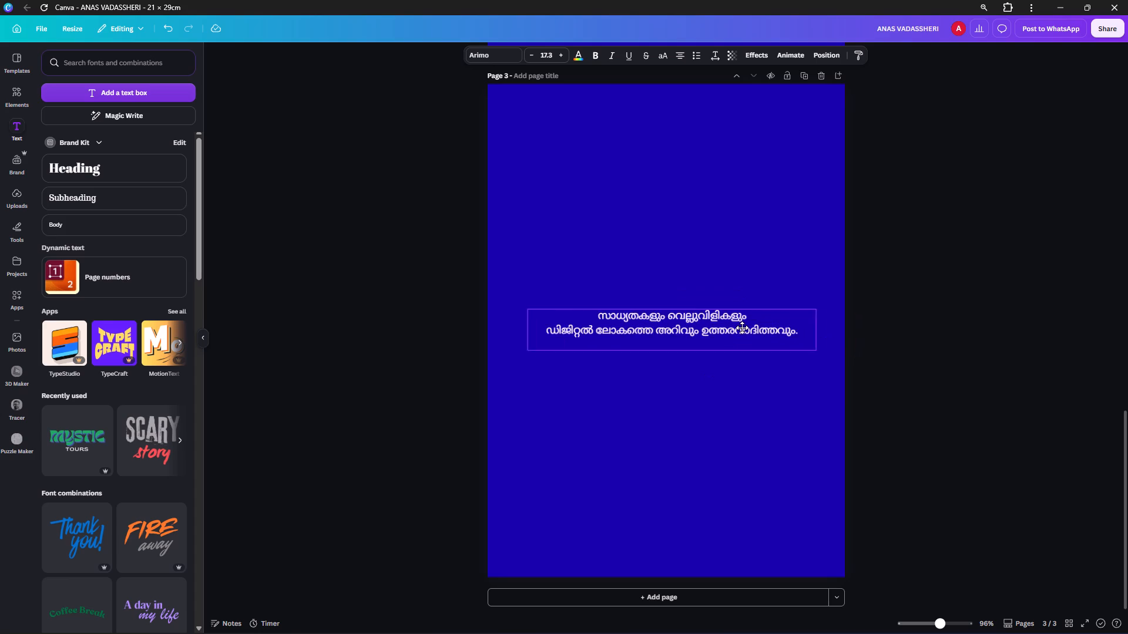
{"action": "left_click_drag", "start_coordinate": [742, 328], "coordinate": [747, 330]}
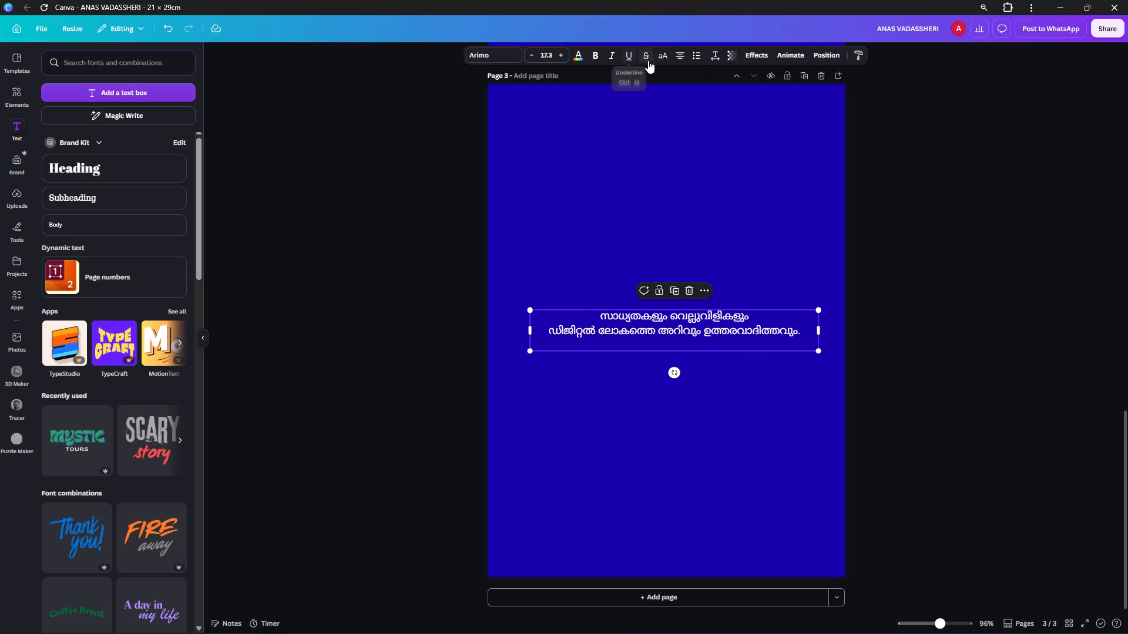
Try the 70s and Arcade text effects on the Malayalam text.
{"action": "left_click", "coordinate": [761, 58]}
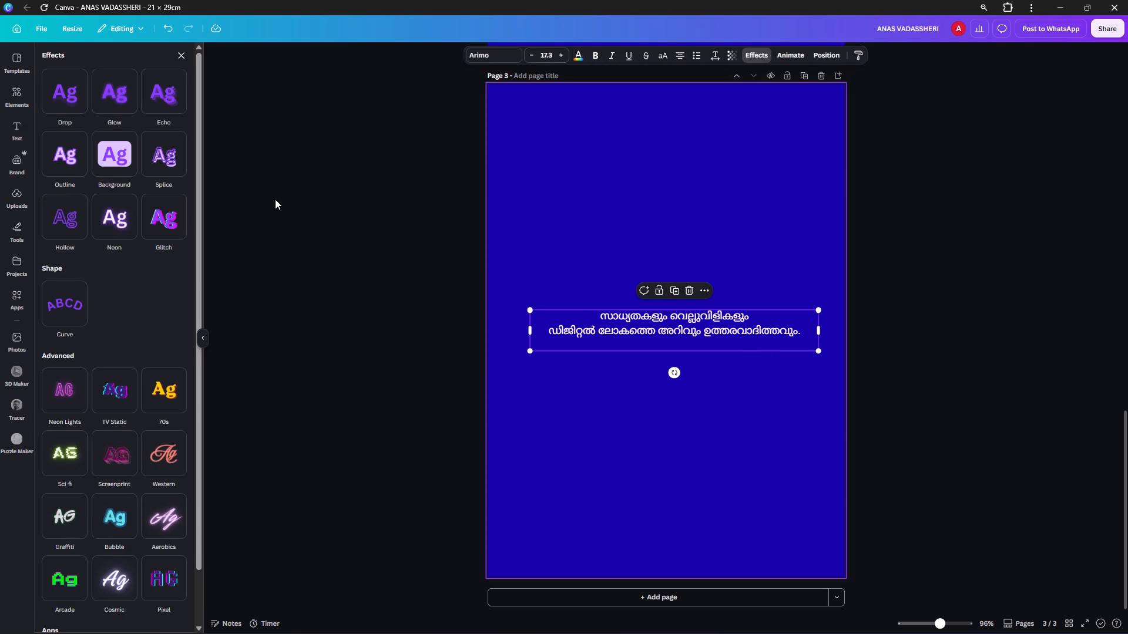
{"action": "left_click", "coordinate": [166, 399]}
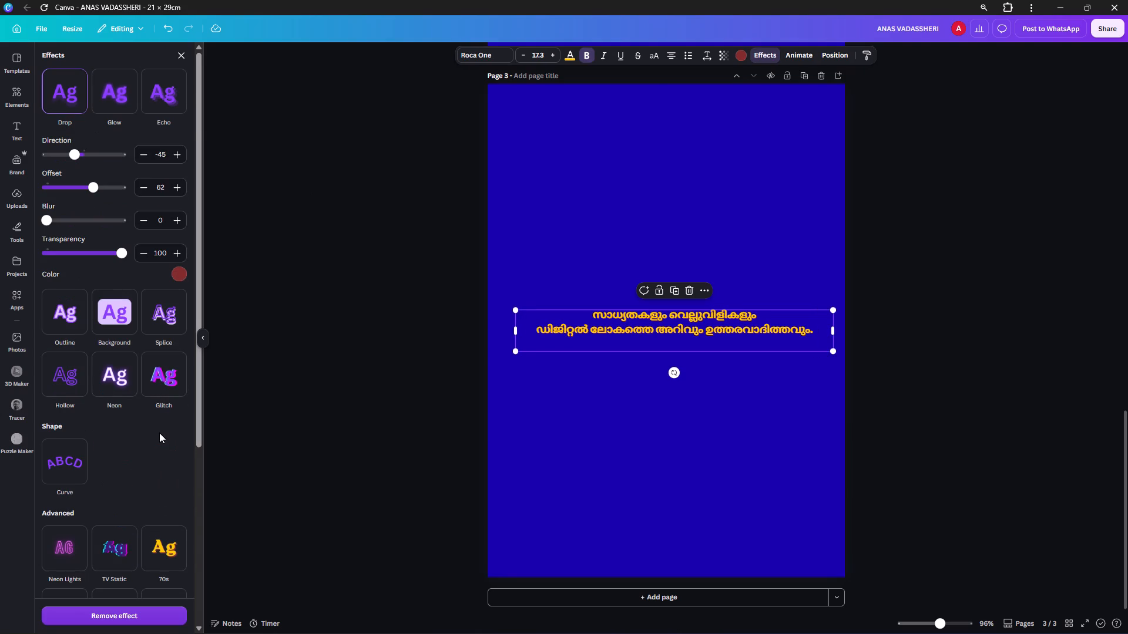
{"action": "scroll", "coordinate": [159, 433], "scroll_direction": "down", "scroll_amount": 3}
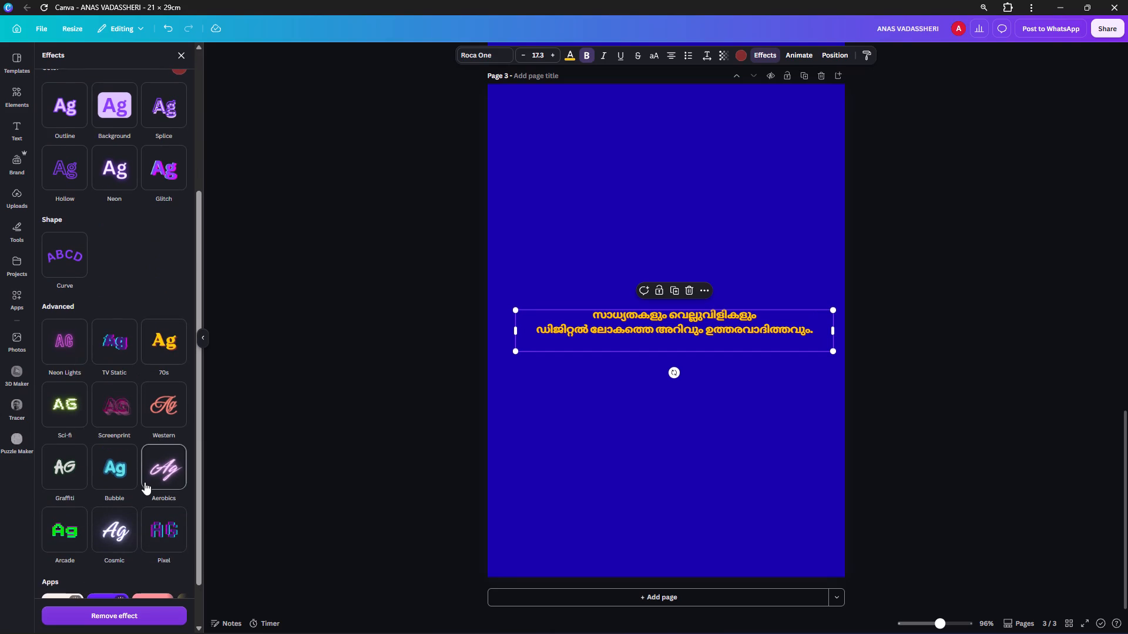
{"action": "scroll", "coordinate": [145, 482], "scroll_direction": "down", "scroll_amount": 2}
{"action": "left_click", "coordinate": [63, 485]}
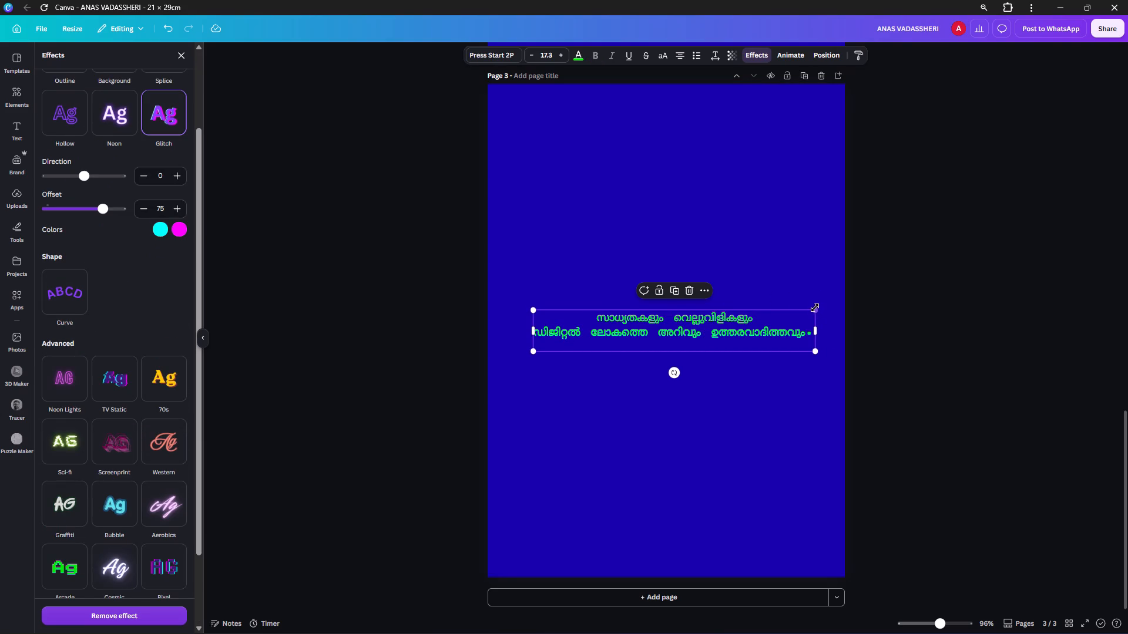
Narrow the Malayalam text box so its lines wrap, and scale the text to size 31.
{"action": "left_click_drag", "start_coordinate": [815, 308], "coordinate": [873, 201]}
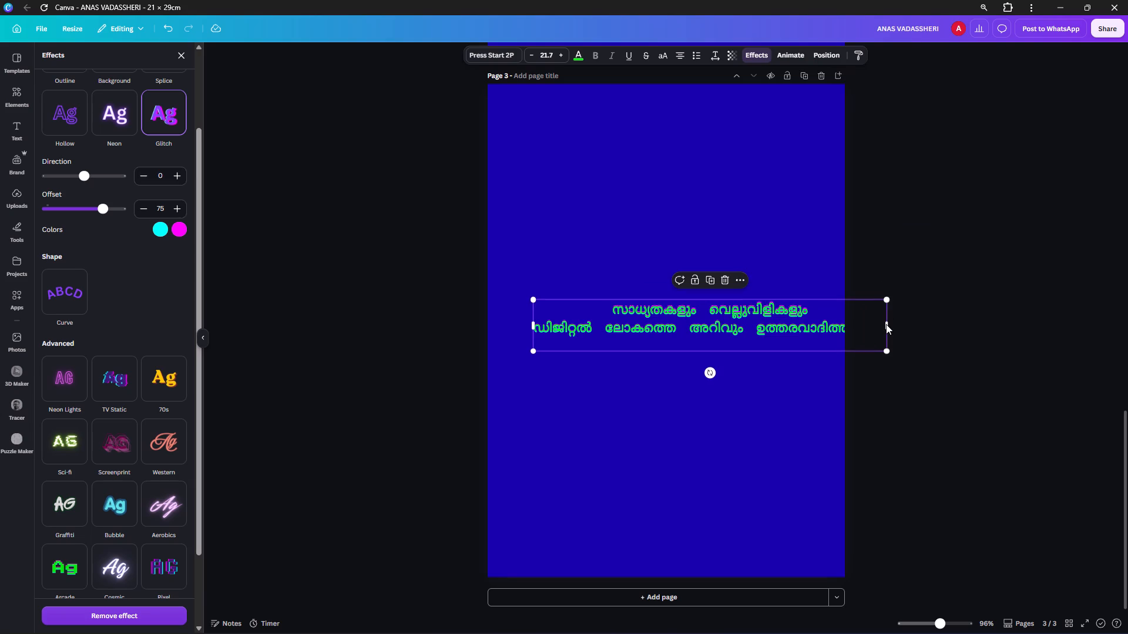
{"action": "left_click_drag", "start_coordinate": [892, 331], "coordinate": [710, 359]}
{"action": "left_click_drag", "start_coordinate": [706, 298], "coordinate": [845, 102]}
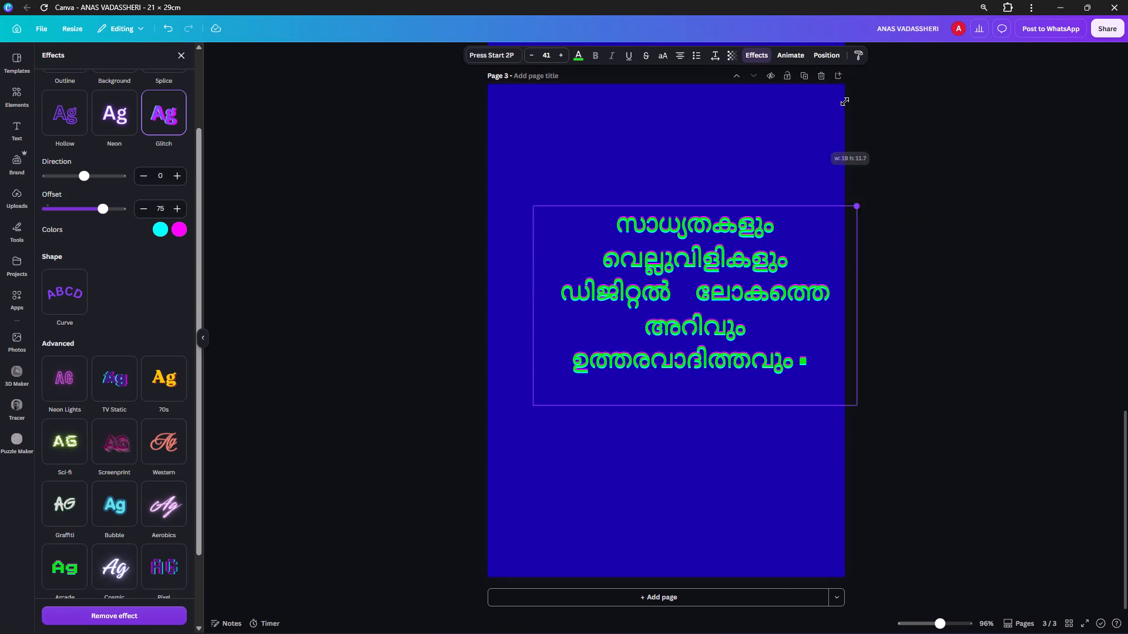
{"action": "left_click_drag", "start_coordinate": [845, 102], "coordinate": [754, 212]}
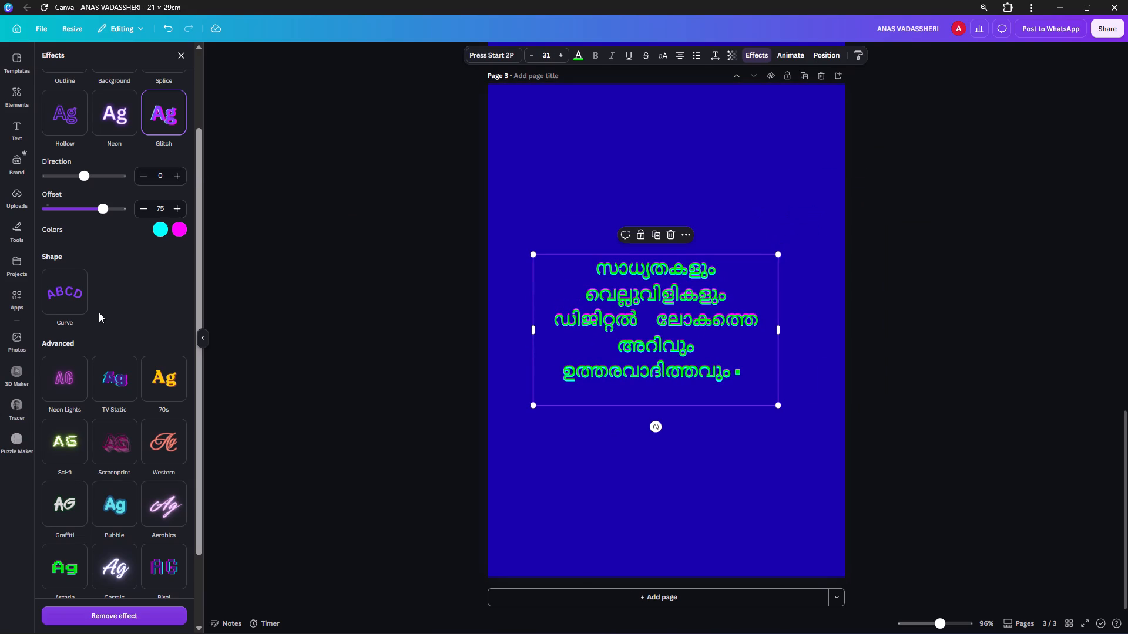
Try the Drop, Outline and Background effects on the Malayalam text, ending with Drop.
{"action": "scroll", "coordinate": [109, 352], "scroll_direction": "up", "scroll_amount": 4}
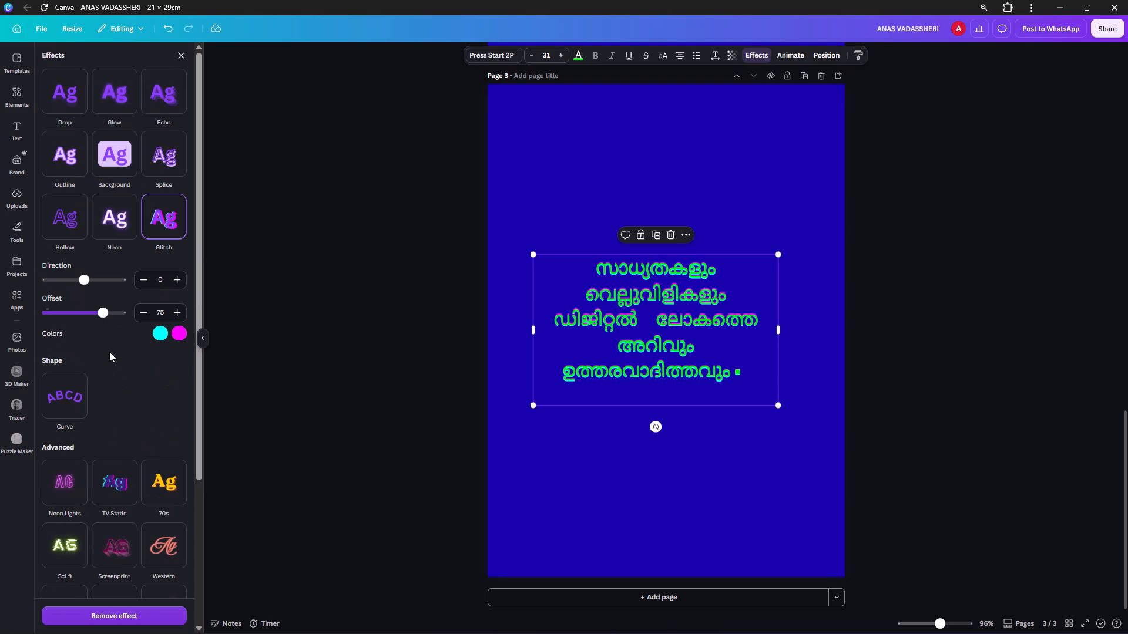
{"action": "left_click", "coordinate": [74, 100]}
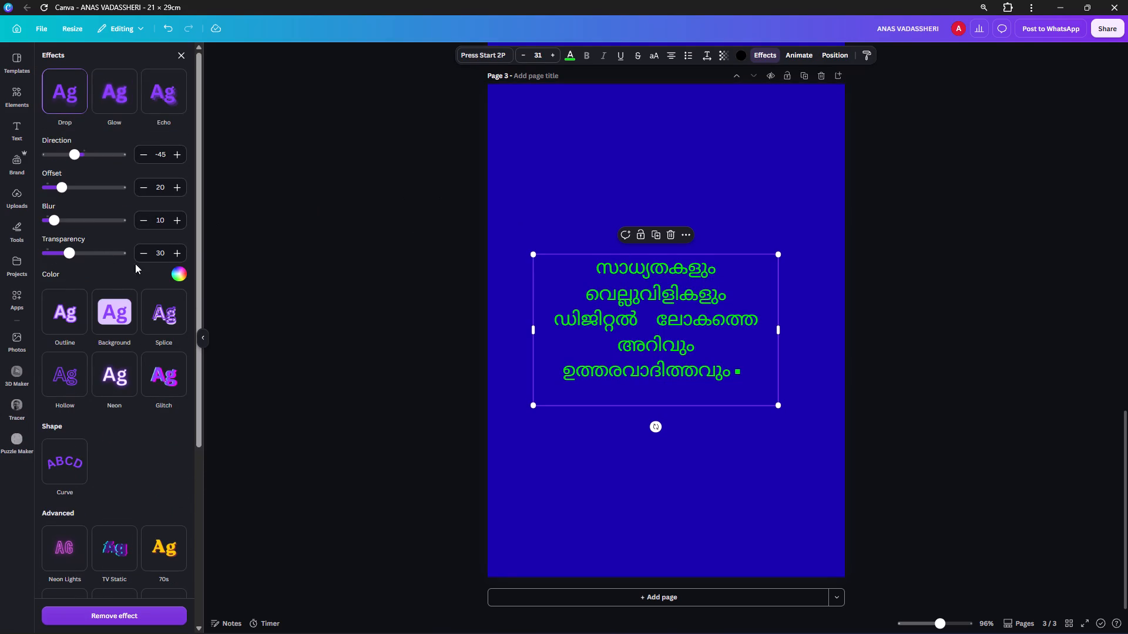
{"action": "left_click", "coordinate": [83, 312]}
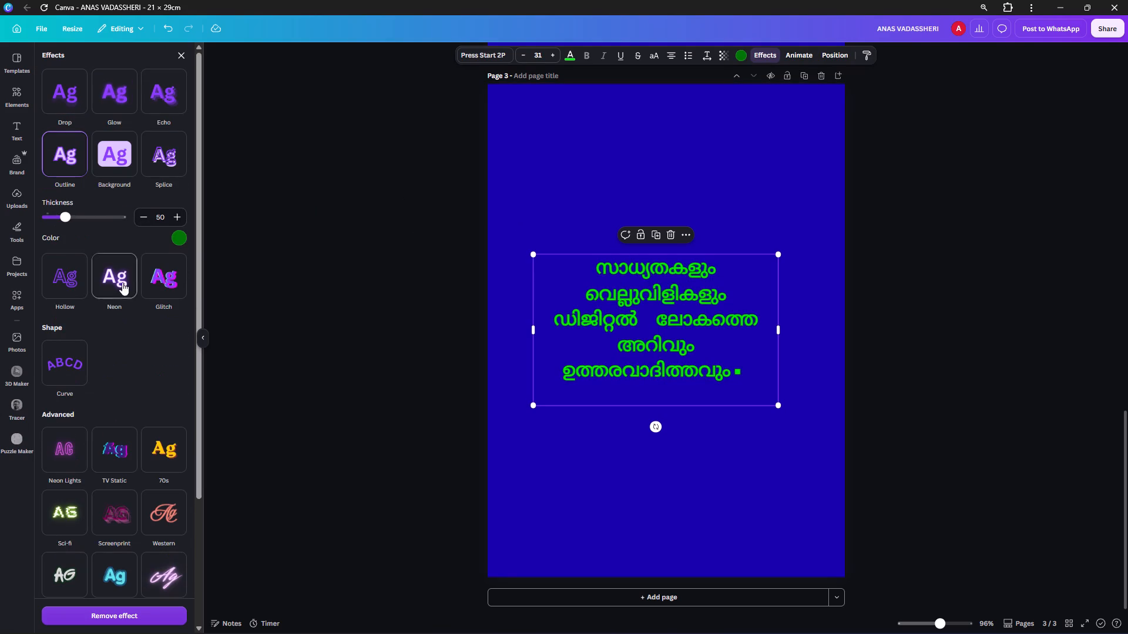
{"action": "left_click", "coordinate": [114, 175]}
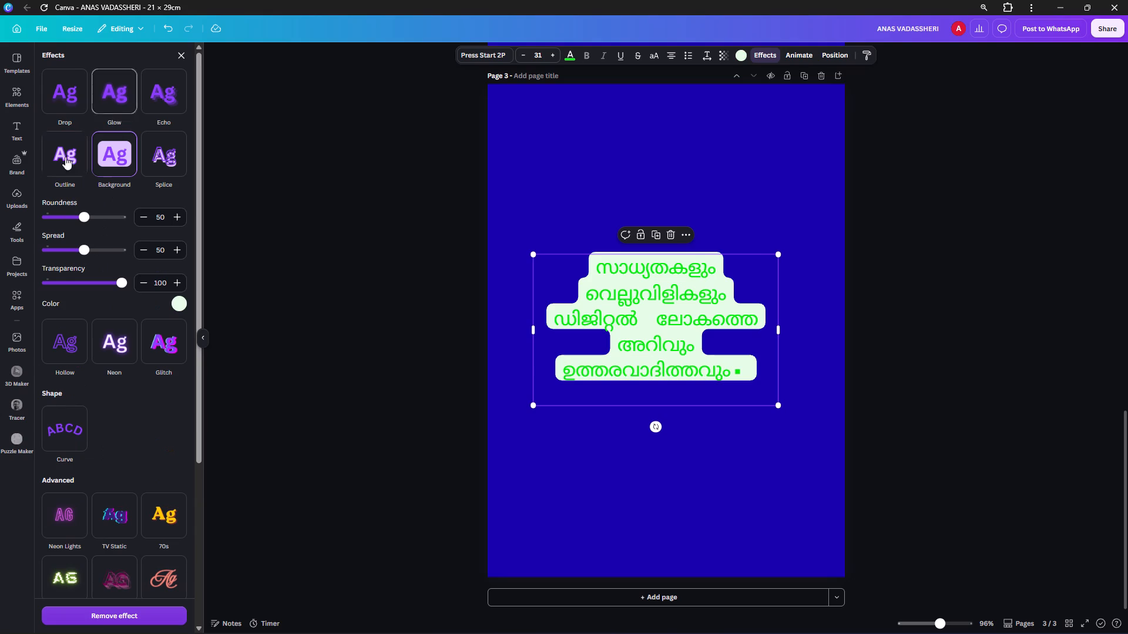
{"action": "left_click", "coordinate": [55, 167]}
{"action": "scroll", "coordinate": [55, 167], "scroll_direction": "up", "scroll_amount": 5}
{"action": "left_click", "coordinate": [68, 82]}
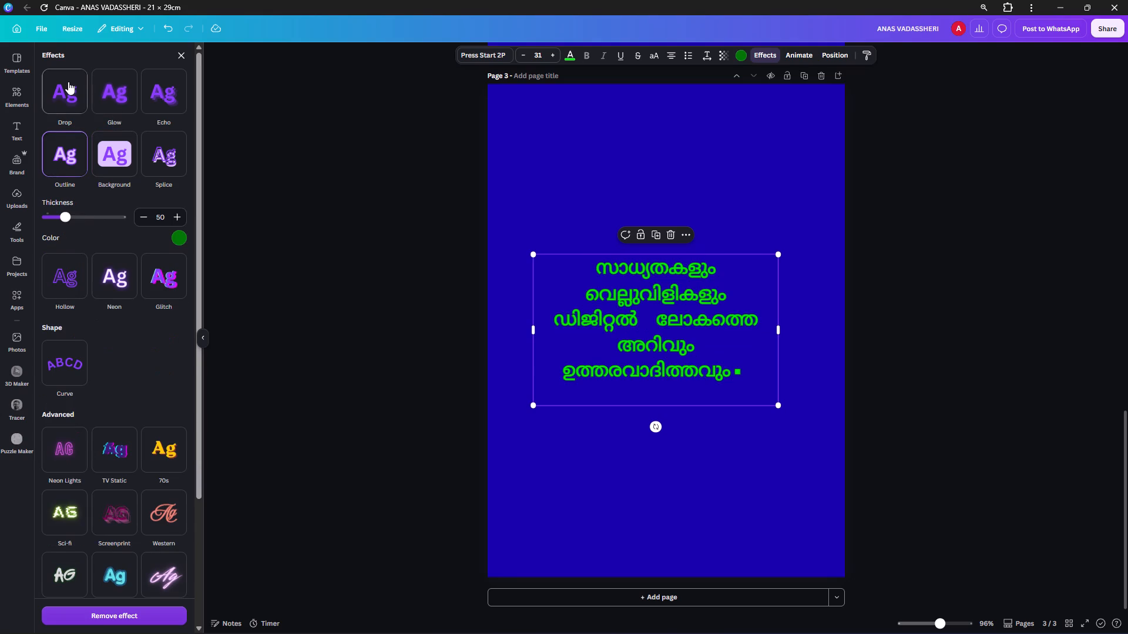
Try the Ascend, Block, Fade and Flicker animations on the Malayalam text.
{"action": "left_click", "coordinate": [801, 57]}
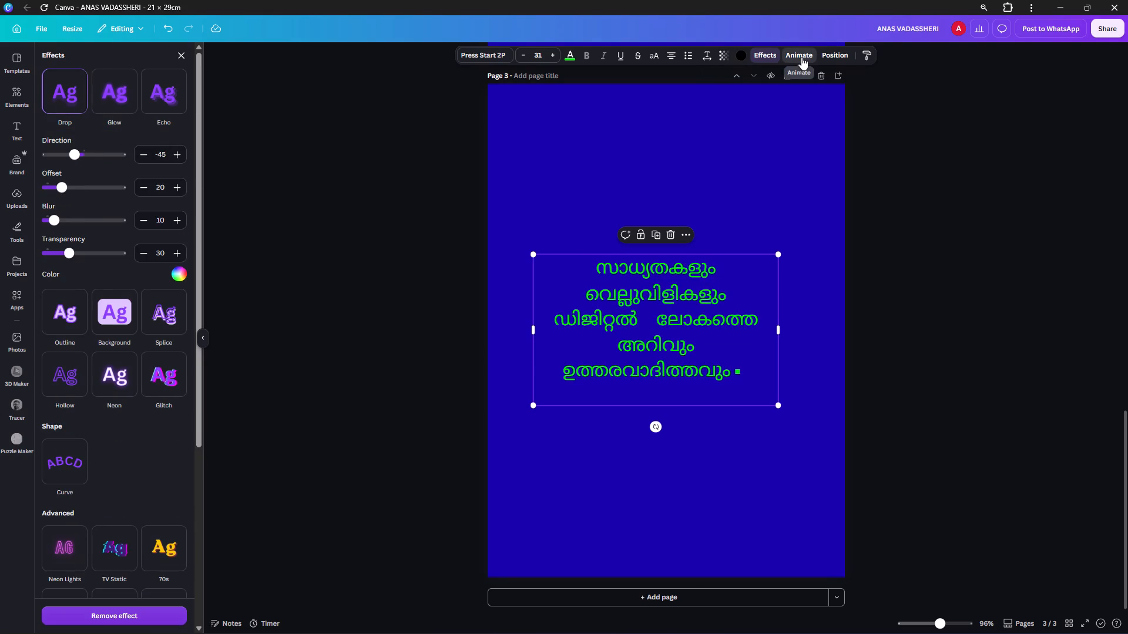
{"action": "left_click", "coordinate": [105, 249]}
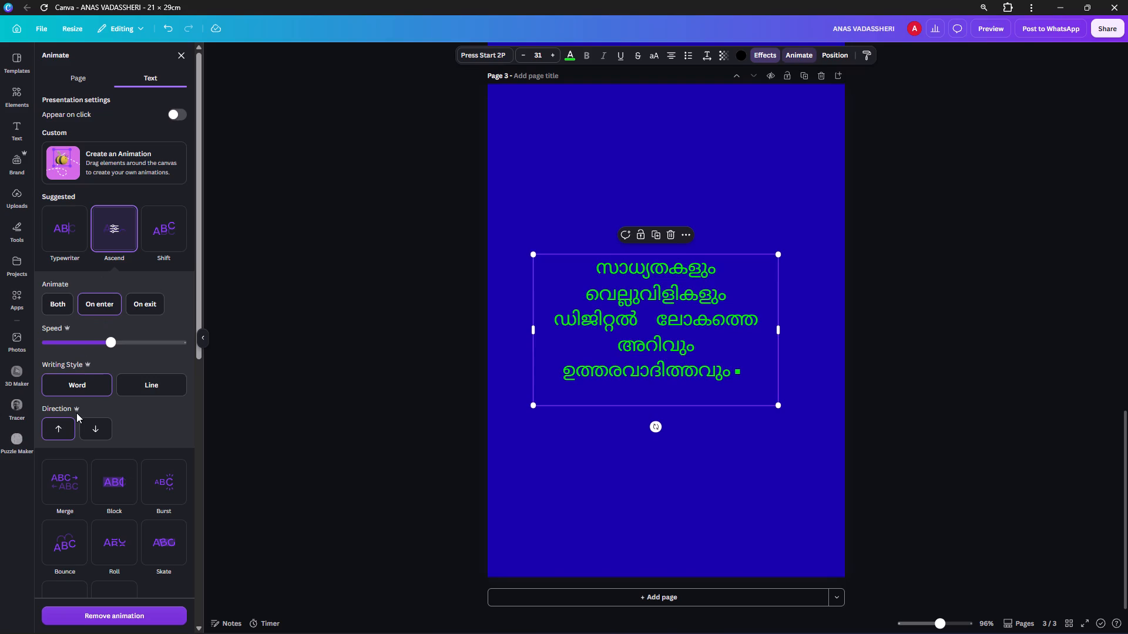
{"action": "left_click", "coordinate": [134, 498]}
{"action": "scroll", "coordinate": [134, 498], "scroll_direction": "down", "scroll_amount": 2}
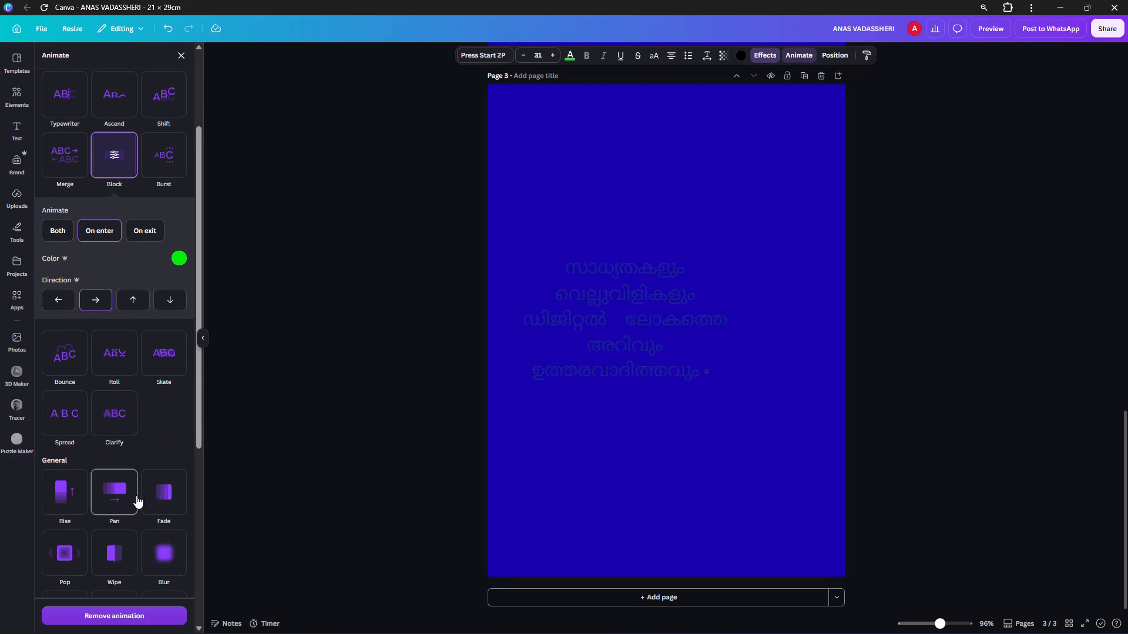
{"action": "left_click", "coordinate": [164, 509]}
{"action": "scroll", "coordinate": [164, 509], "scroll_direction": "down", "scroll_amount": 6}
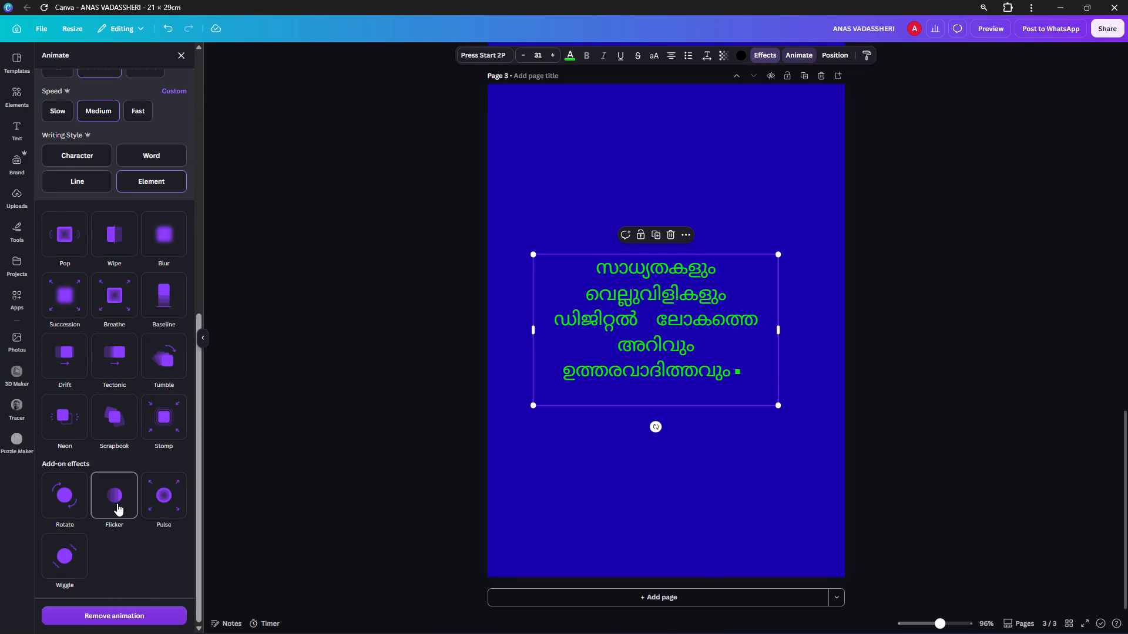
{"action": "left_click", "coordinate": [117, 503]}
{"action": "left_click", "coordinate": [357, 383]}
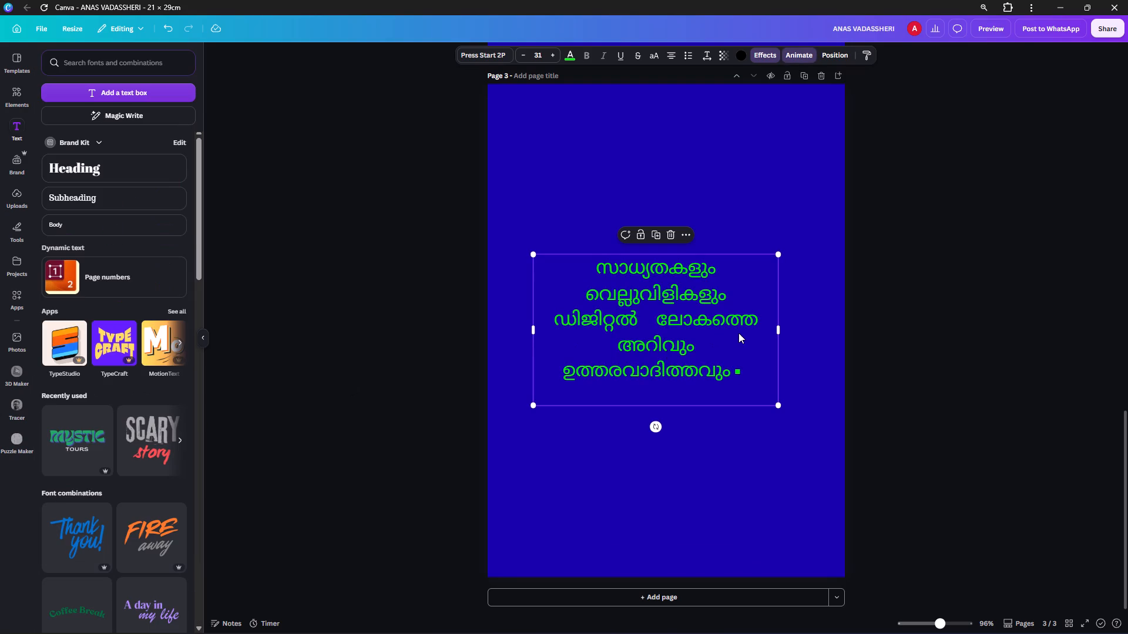
Delete the Malayalam text box from page 3.
{"action": "left_click", "coordinate": [738, 333]}
{"action": "key", "text": "BackSpace"}
{"action": "left_click", "coordinate": [909, 181]}
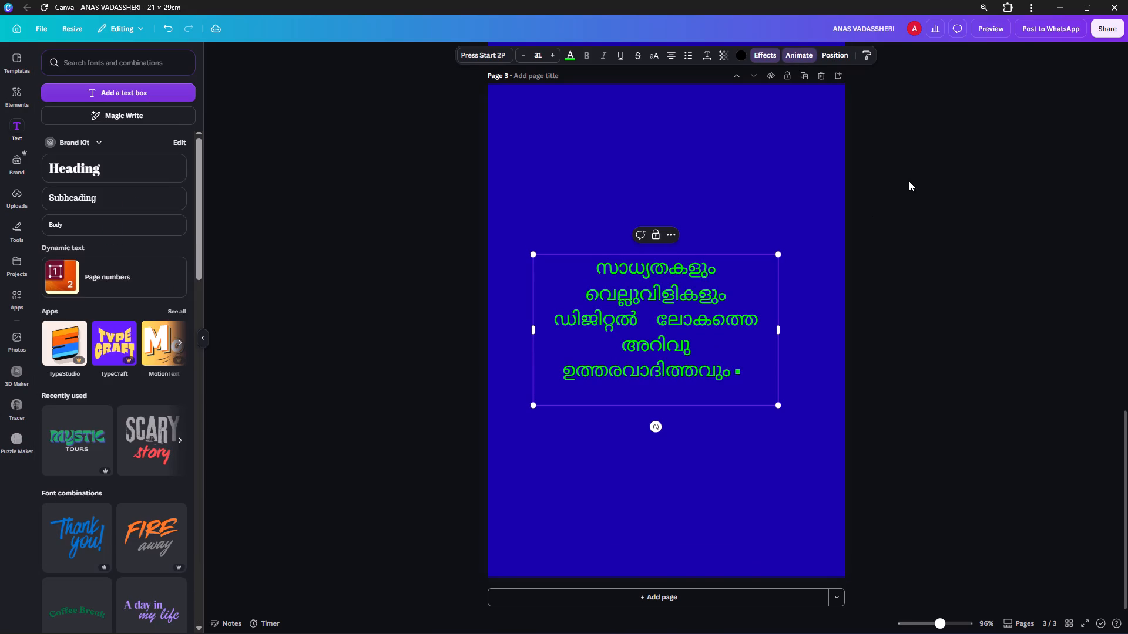
{"action": "left_click", "coordinate": [690, 308]}
{"action": "key", "text": "BackSpace"}
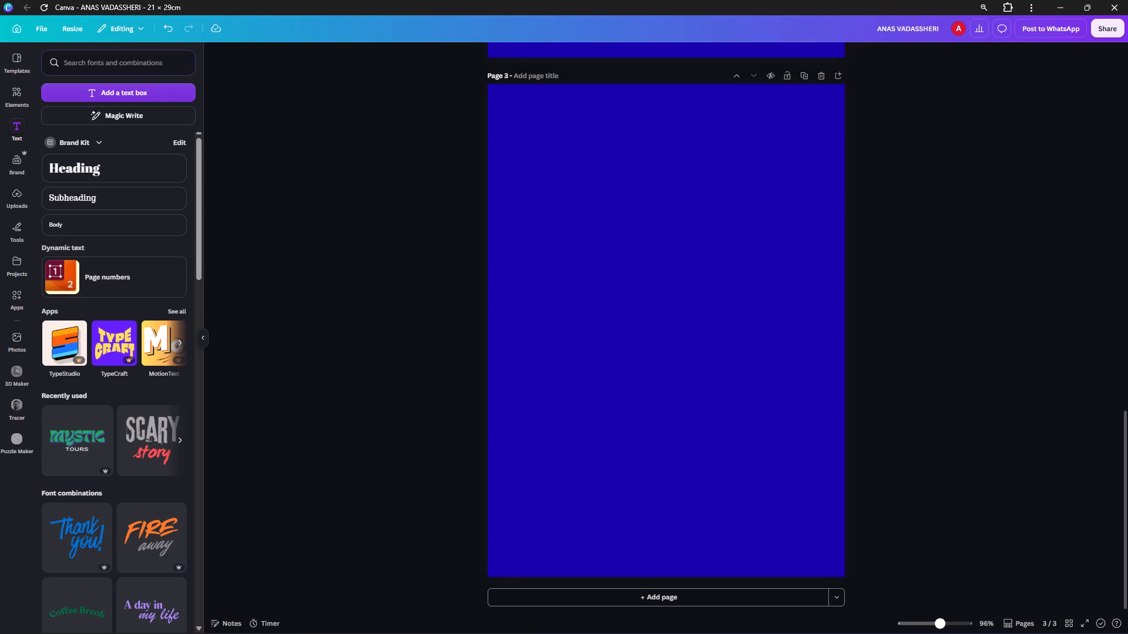
On page 1, move the crystal toward the page's lower-left corner and the blue-purple spiral up behind the purple starburst.
{"action": "scroll", "coordinate": [660, 229], "scroll_direction": "up", "scroll_amount": 8}
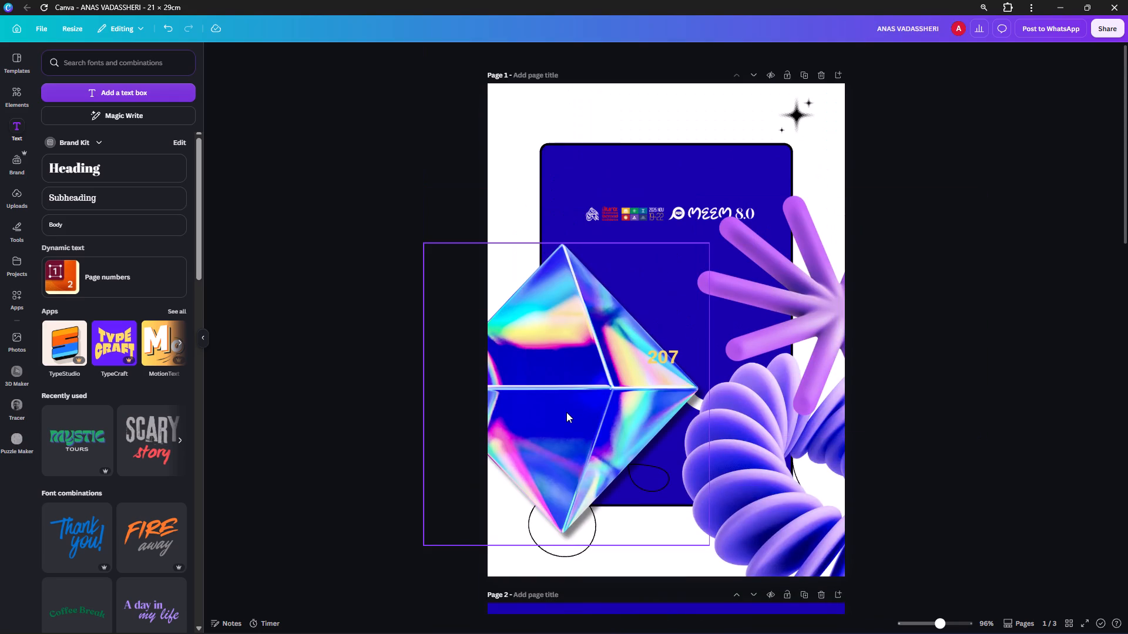
{"action": "left_click", "coordinate": [575, 406]}
{"action": "left_click_drag", "start_coordinate": [546, 437], "coordinate": [454, 538]}
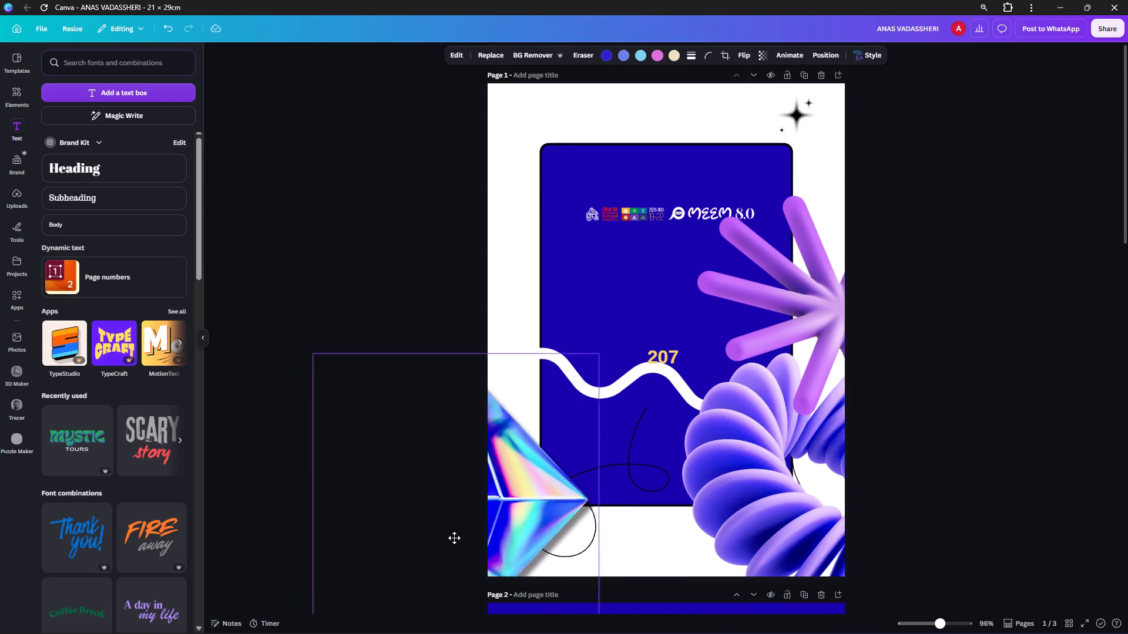
{"action": "left_click_drag", "start_coordinate": [454, 538], "coordinate": [508, 506]}
{"action": "left_click_drag", "start_coordinate": [739, 460], "coordinate": [793, 291]}
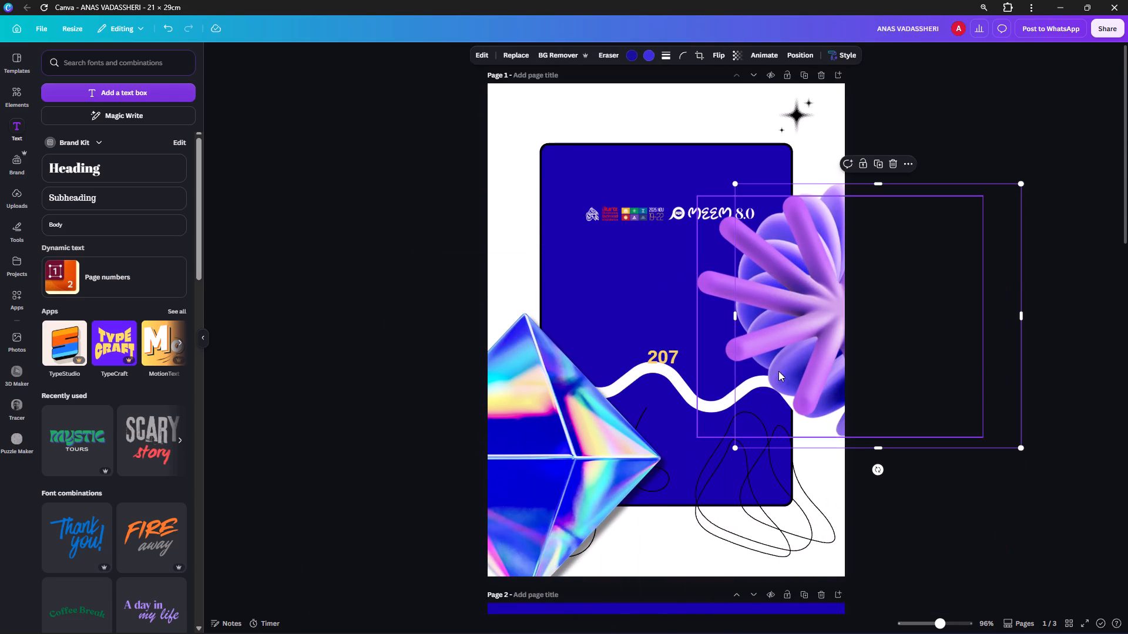
{"action": "left_click", "coordinate": [726, 489]}
{"action": "left_click", "coordinate": [1057, 278]}
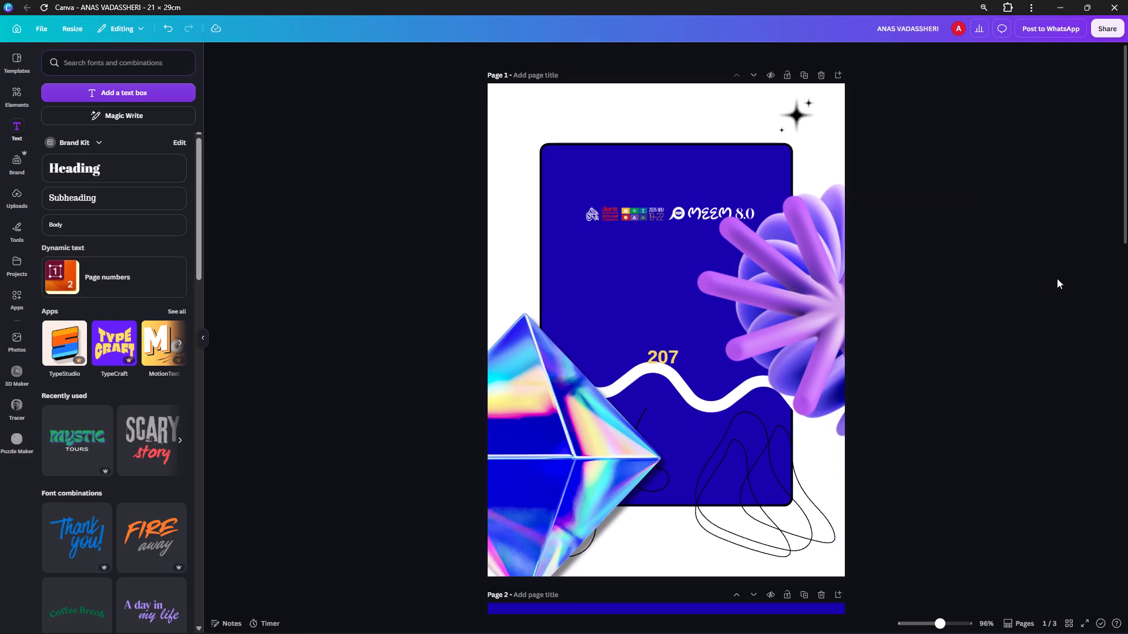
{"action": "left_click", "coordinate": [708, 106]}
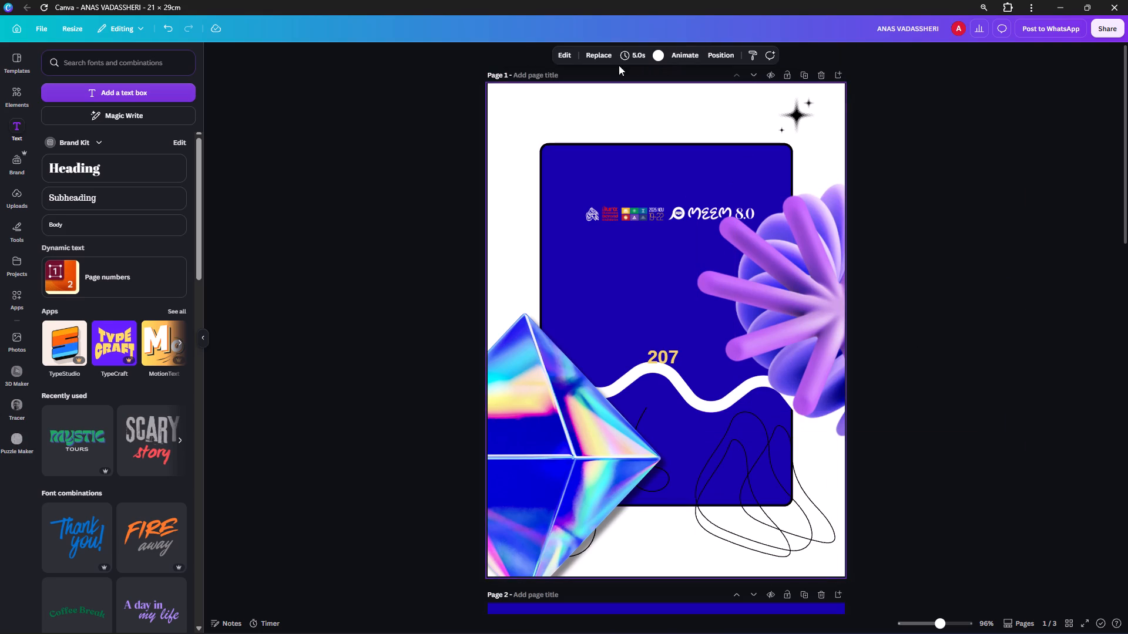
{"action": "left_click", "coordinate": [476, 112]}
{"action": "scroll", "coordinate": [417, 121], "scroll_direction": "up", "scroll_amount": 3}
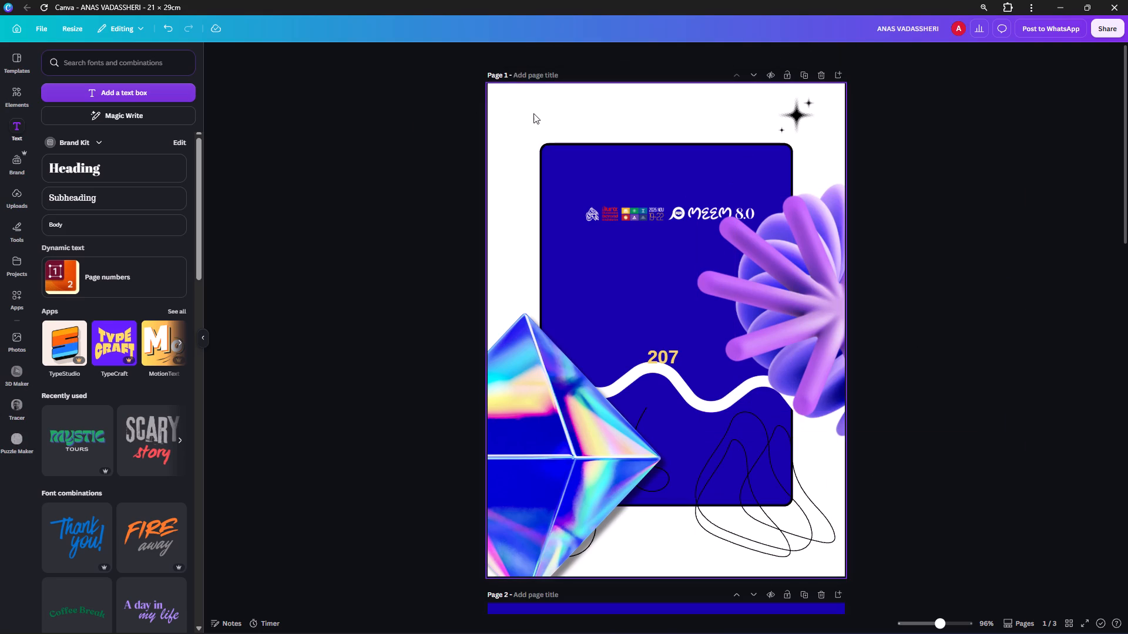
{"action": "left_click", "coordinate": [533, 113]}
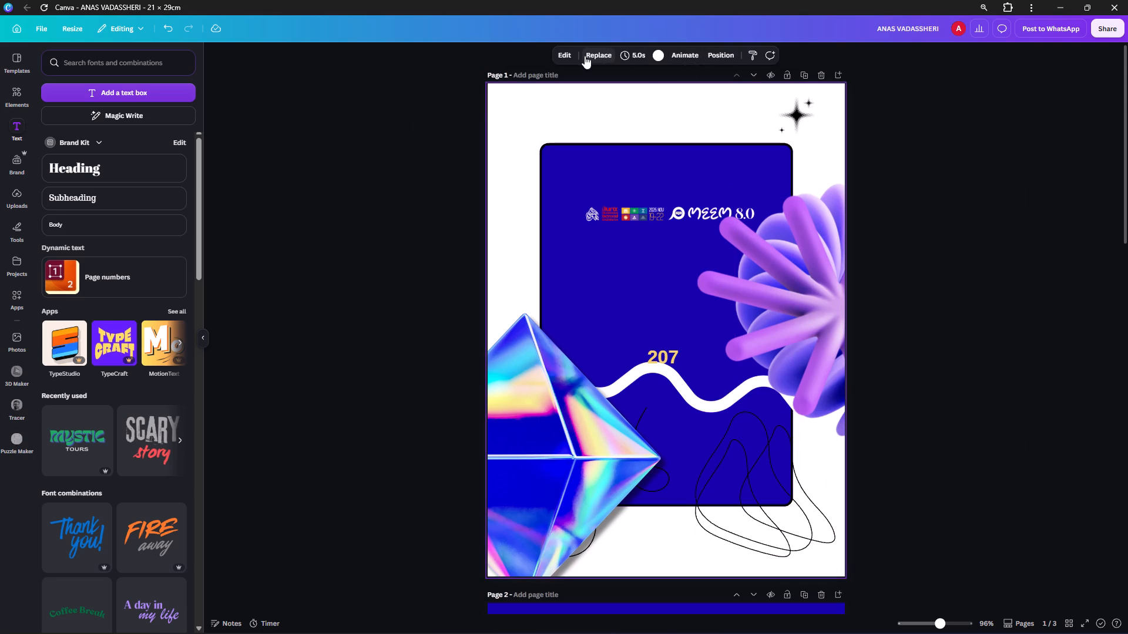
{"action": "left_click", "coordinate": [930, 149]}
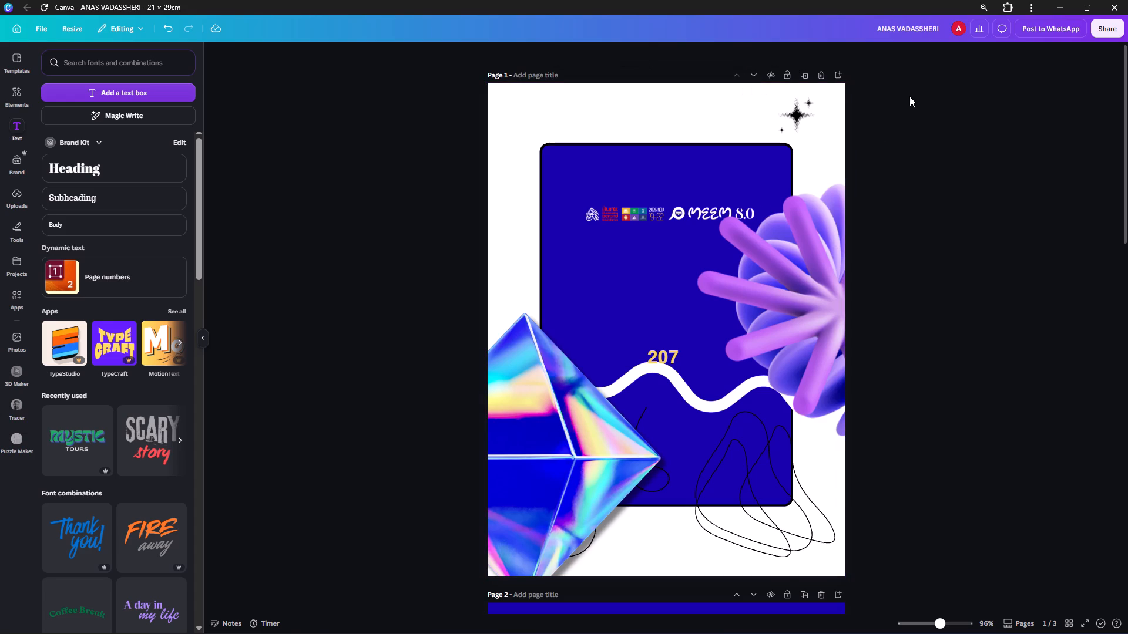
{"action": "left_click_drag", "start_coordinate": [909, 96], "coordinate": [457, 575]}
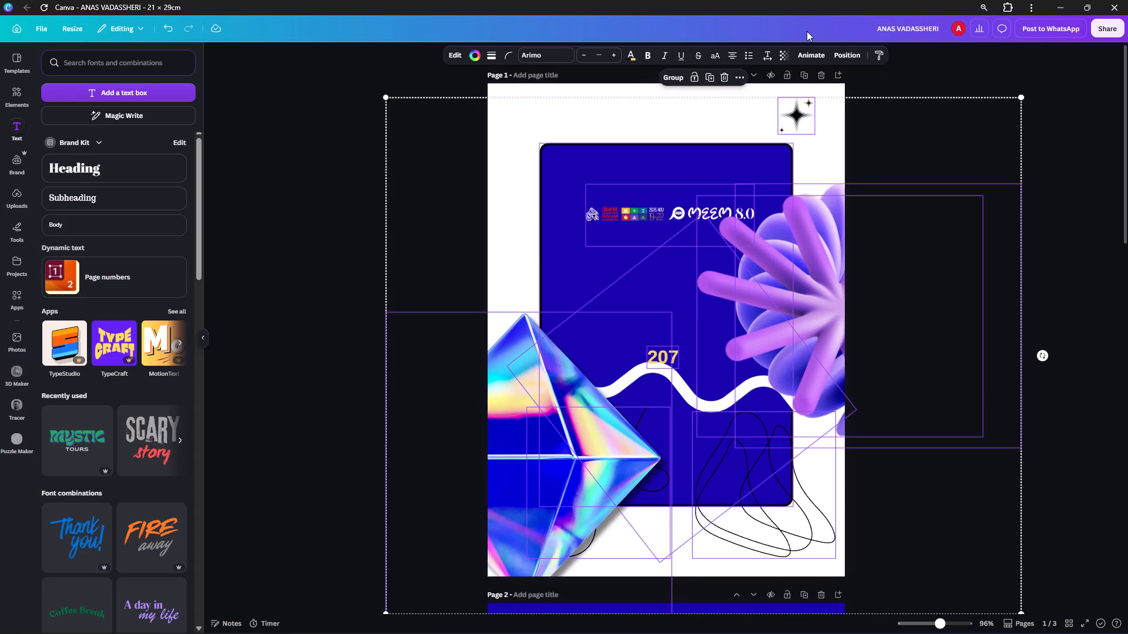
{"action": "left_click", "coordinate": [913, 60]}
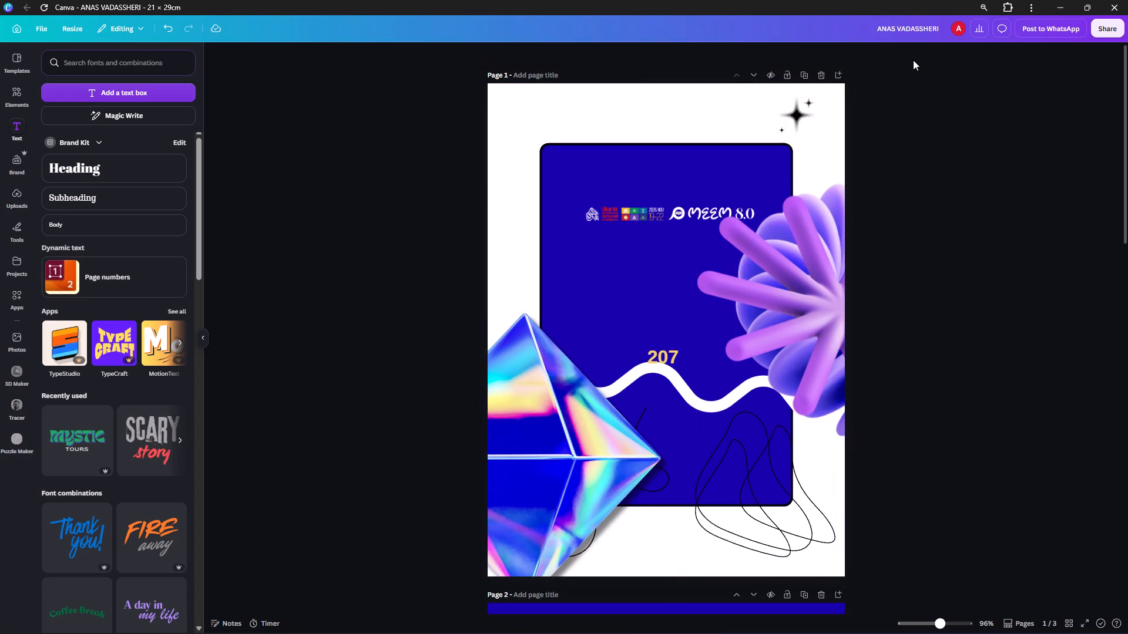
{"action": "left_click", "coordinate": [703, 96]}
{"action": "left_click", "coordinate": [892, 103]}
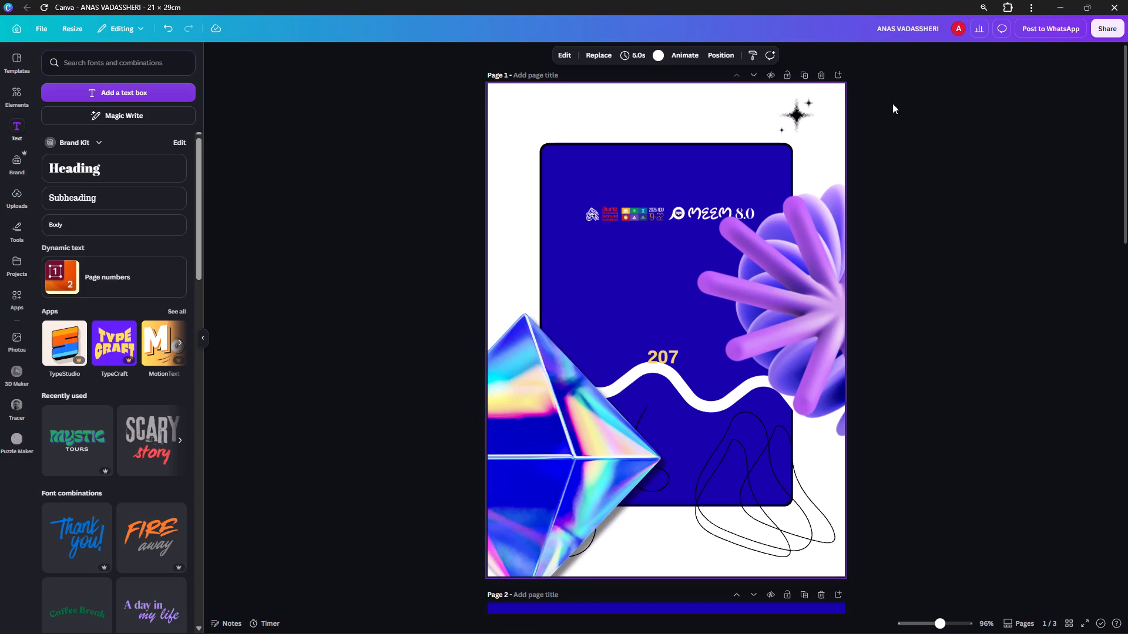
Add a blank page directly after page 1.
{"action": "left_click", "coordinate": [837, 72]}
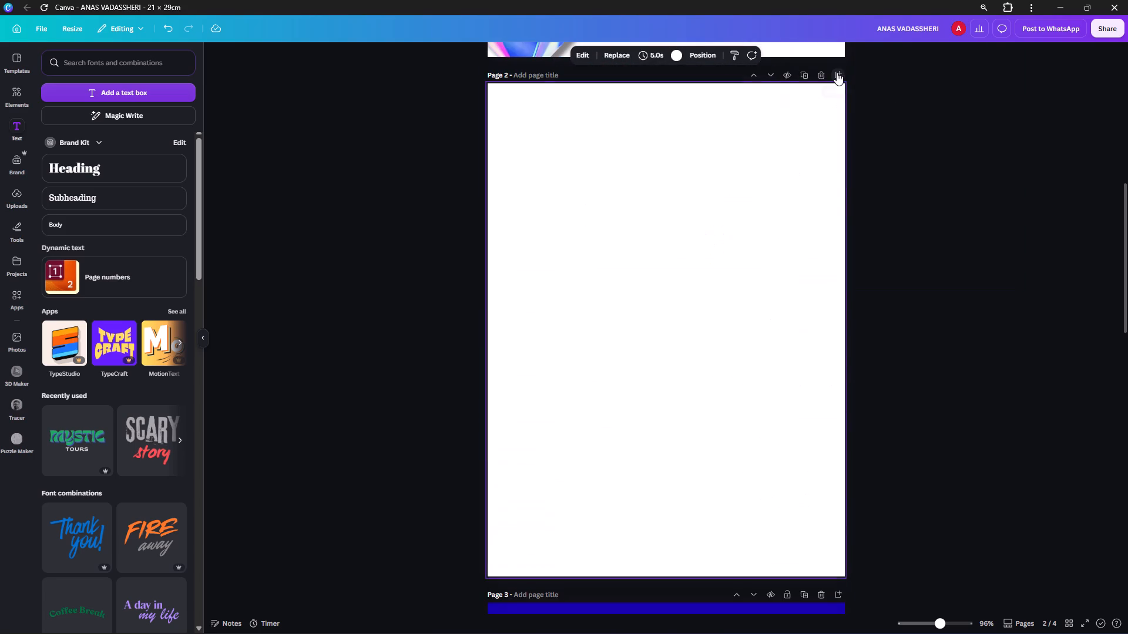
{"action": "scroll", "coordinate": [653, 252], "scroll_direction": "up", "scroll_amount": 6}
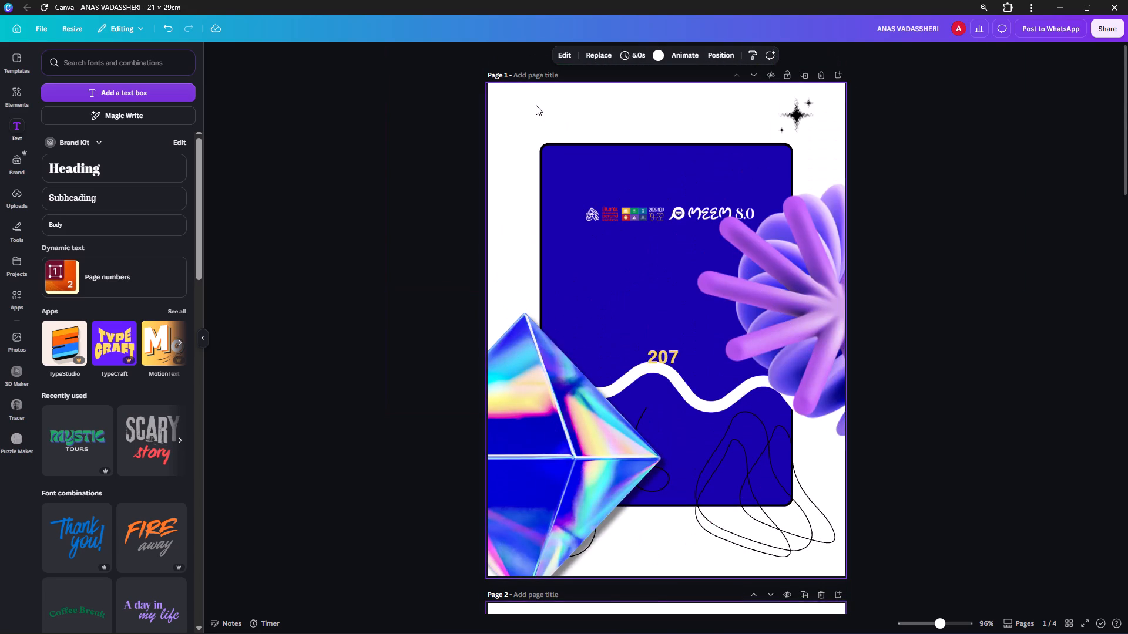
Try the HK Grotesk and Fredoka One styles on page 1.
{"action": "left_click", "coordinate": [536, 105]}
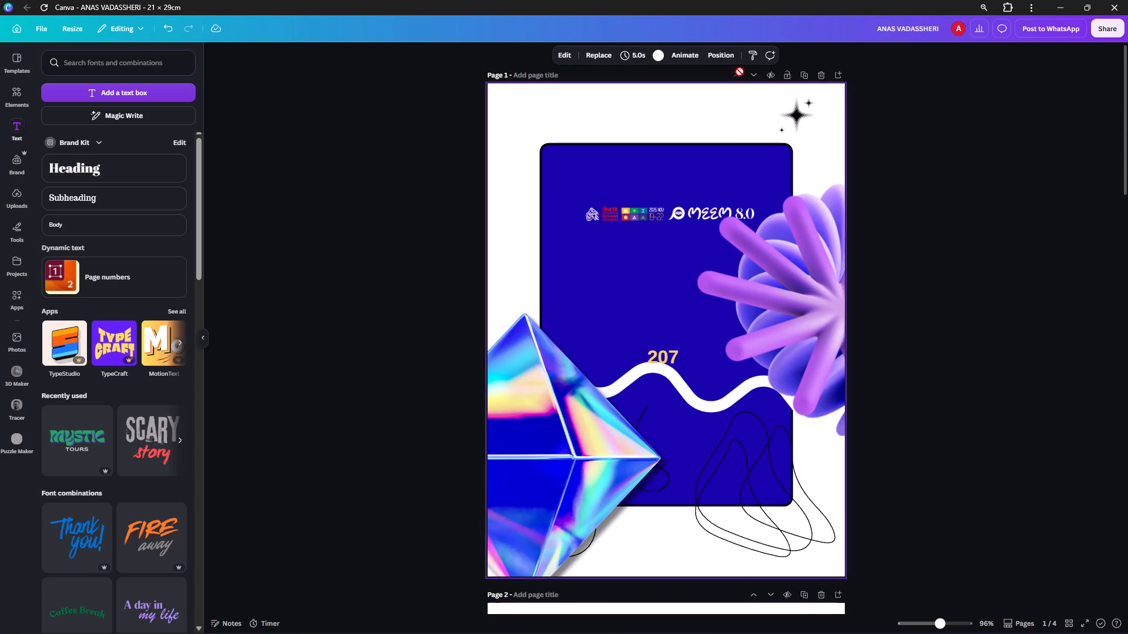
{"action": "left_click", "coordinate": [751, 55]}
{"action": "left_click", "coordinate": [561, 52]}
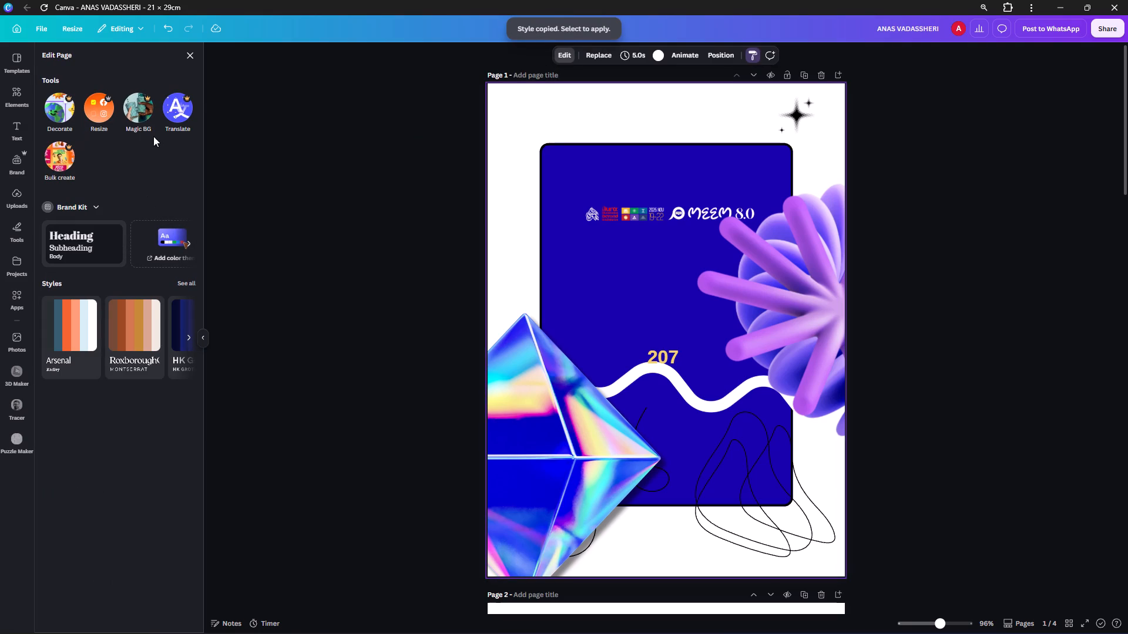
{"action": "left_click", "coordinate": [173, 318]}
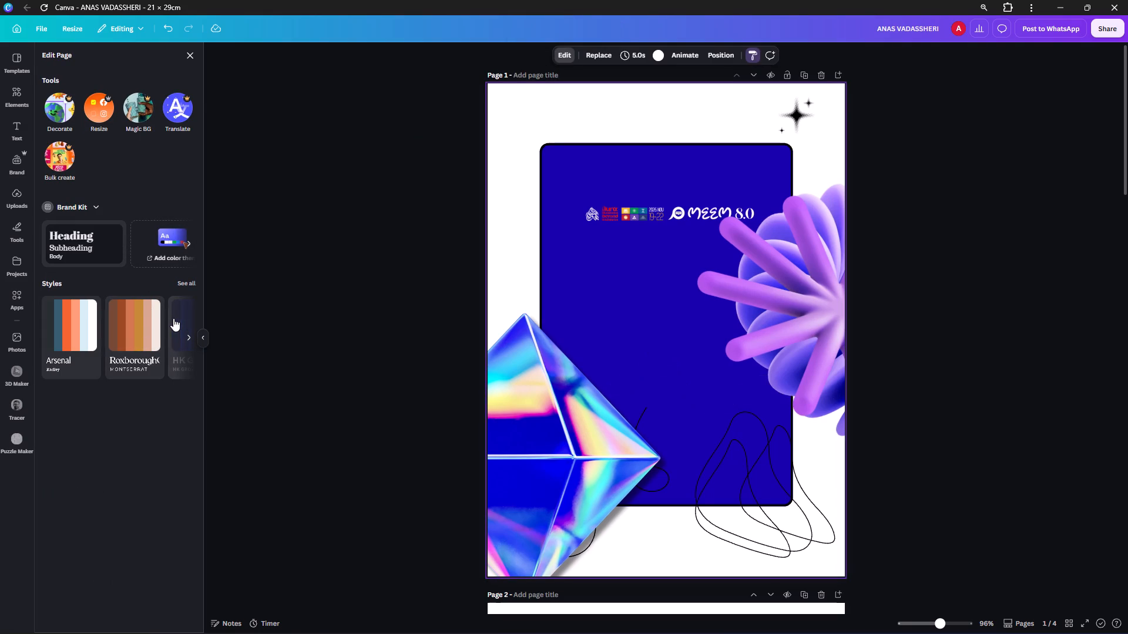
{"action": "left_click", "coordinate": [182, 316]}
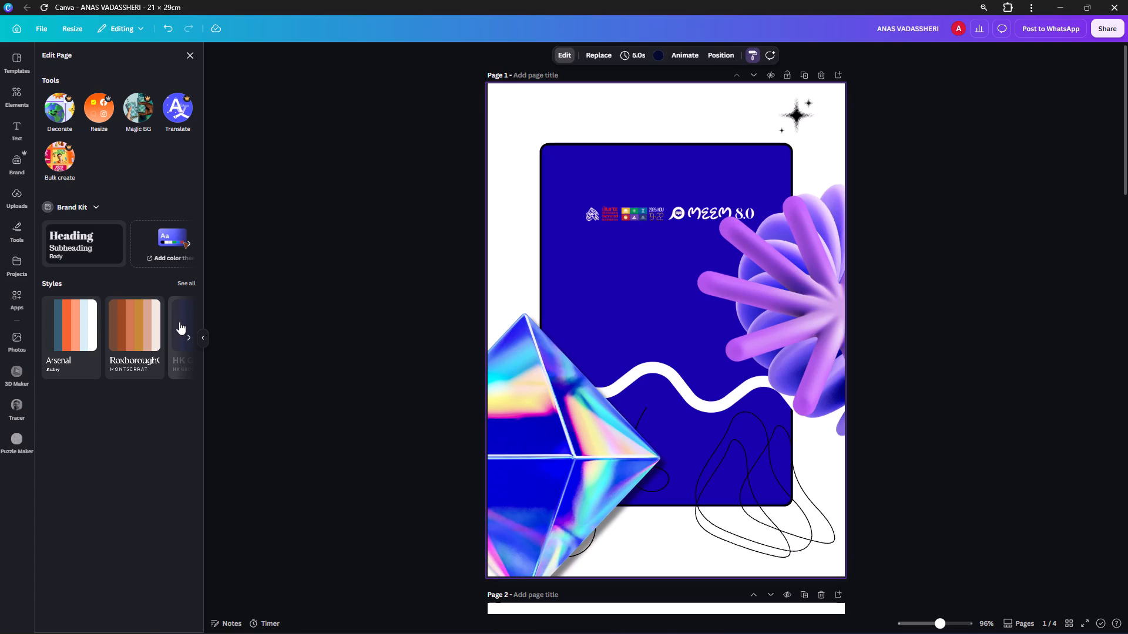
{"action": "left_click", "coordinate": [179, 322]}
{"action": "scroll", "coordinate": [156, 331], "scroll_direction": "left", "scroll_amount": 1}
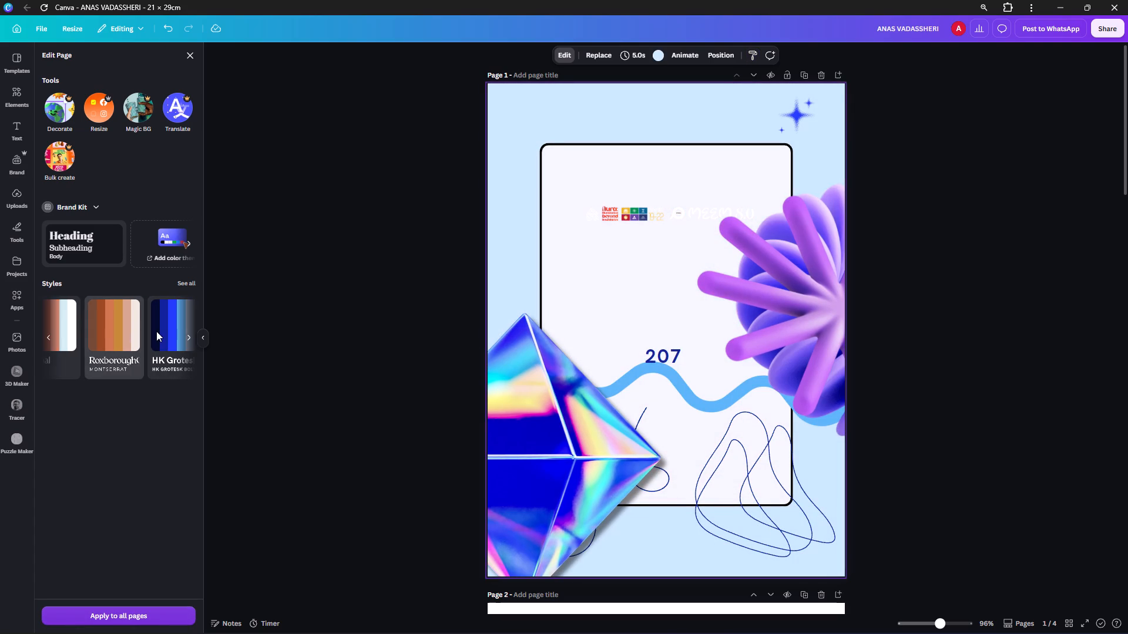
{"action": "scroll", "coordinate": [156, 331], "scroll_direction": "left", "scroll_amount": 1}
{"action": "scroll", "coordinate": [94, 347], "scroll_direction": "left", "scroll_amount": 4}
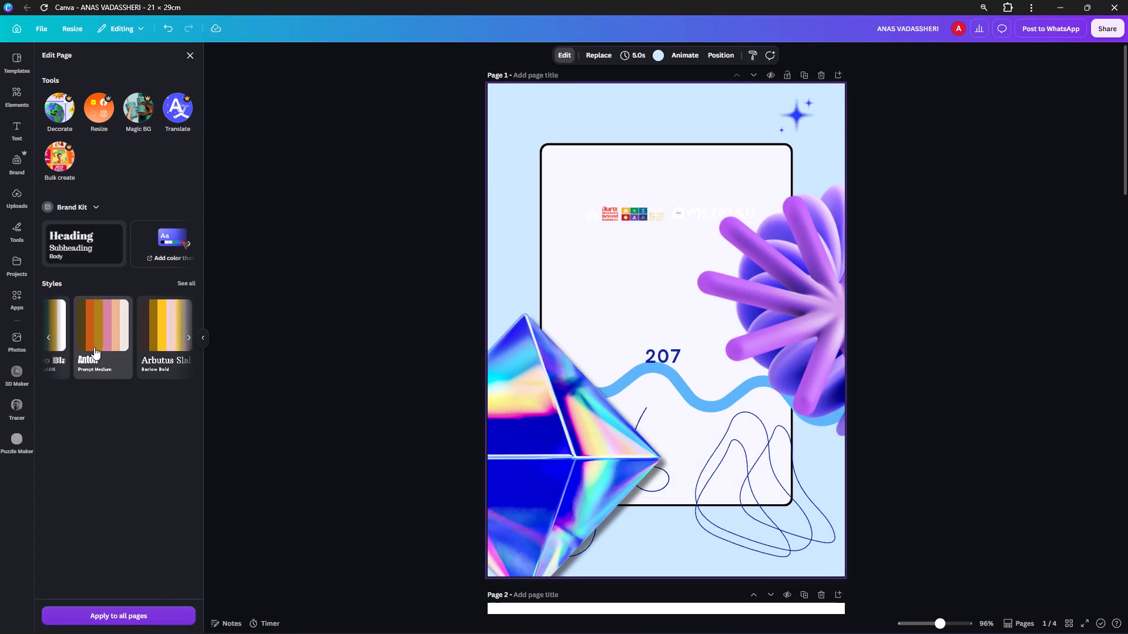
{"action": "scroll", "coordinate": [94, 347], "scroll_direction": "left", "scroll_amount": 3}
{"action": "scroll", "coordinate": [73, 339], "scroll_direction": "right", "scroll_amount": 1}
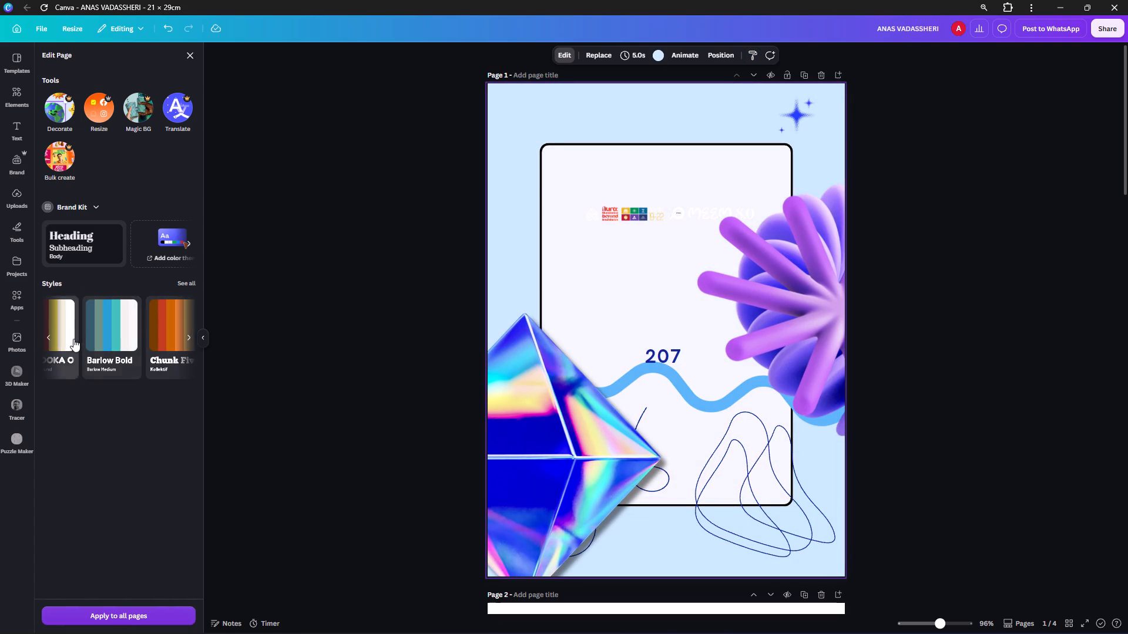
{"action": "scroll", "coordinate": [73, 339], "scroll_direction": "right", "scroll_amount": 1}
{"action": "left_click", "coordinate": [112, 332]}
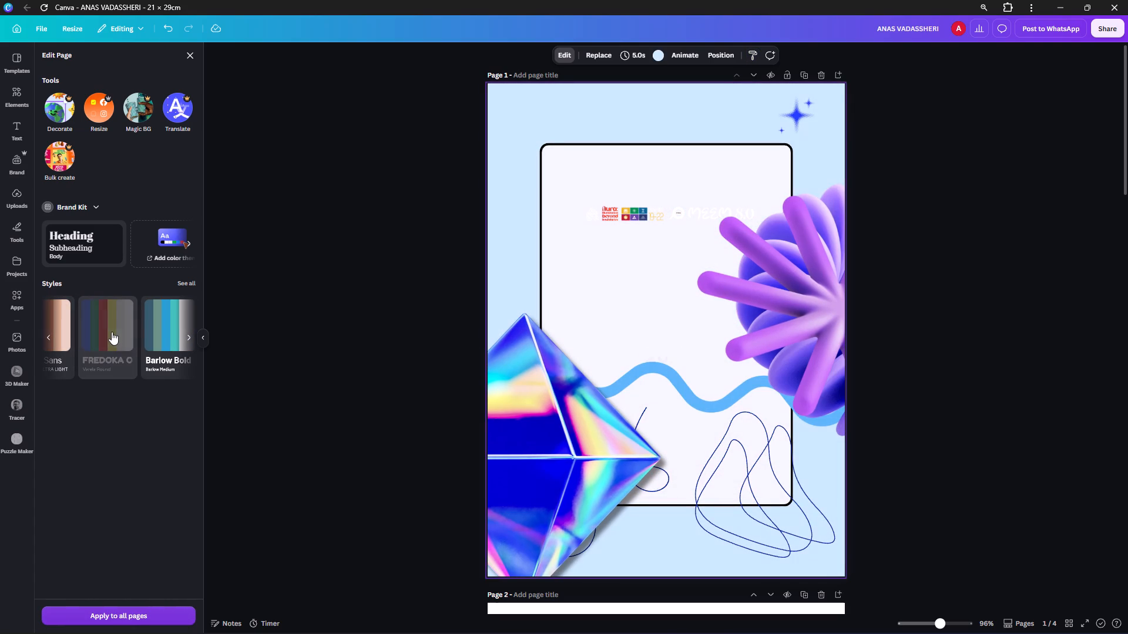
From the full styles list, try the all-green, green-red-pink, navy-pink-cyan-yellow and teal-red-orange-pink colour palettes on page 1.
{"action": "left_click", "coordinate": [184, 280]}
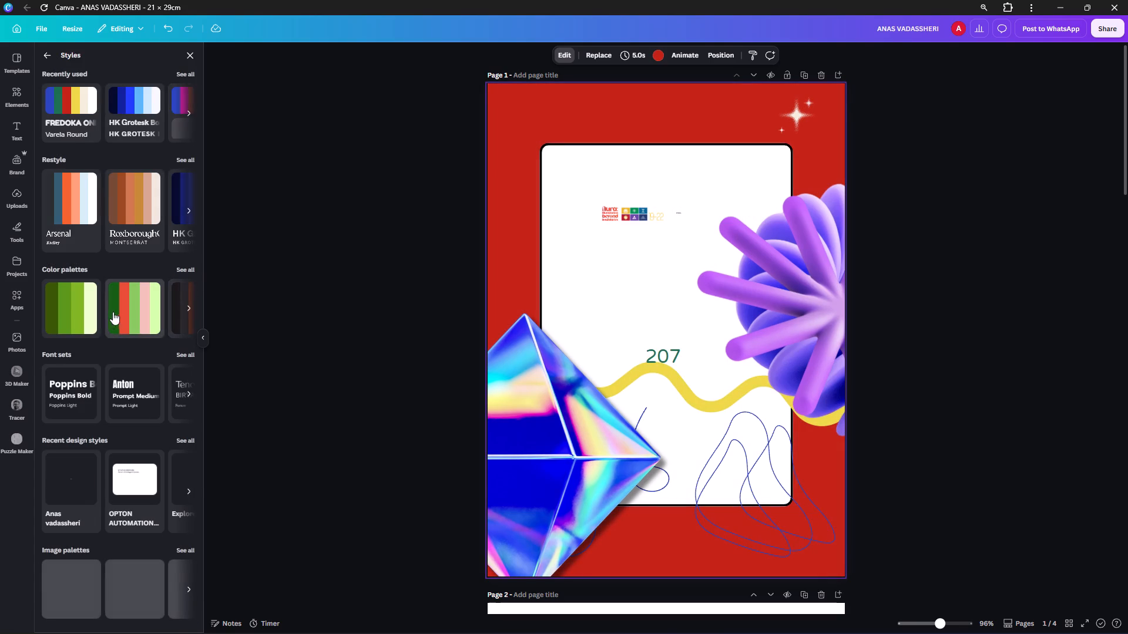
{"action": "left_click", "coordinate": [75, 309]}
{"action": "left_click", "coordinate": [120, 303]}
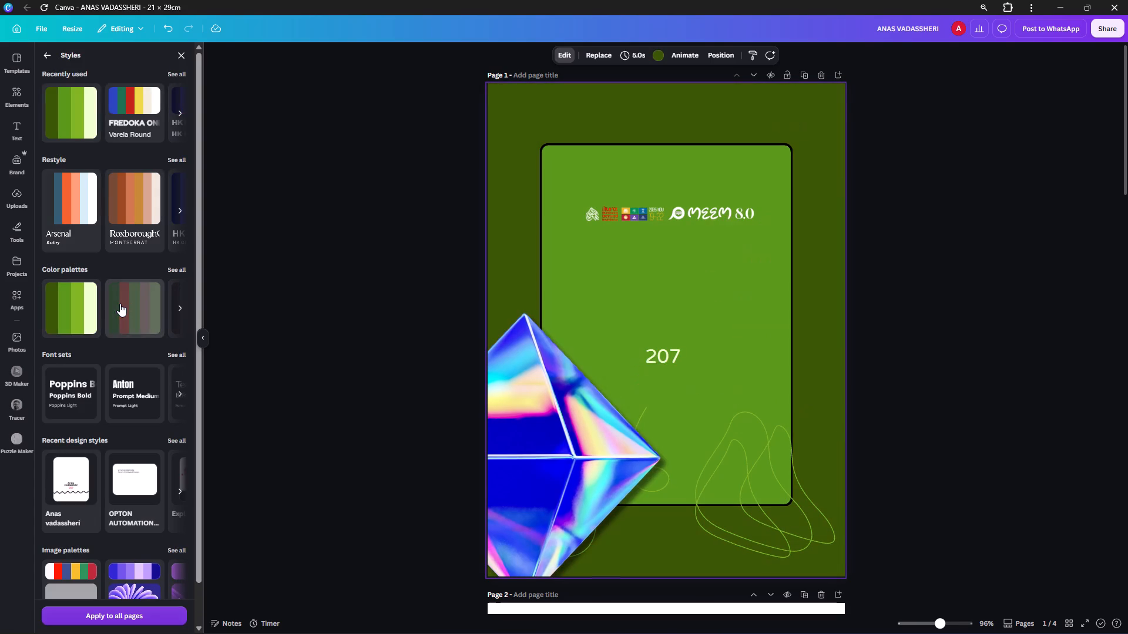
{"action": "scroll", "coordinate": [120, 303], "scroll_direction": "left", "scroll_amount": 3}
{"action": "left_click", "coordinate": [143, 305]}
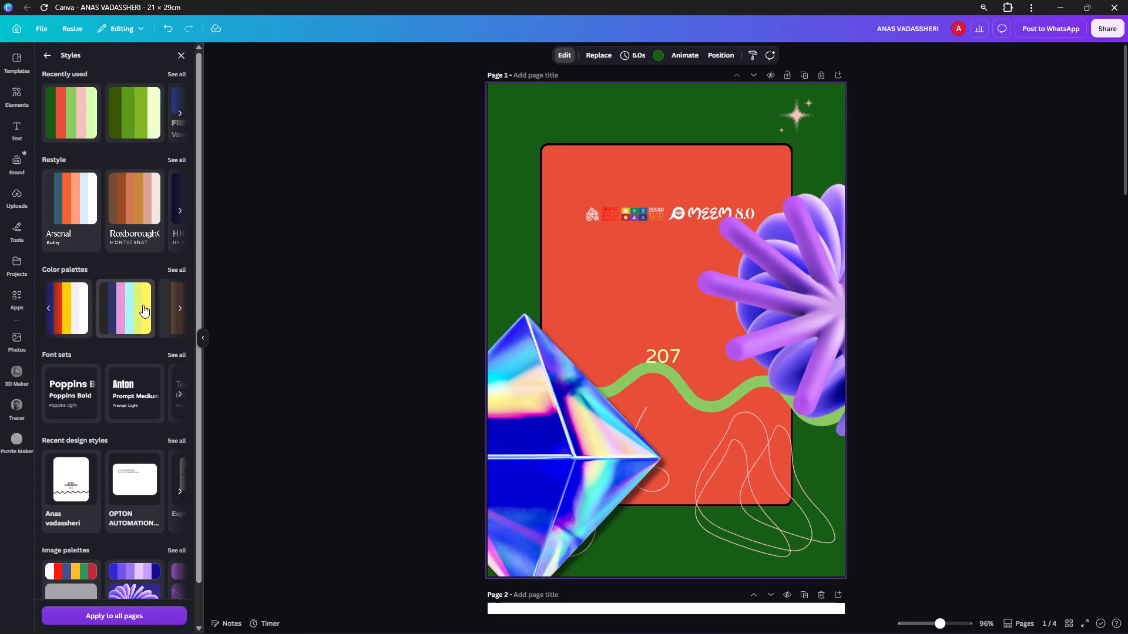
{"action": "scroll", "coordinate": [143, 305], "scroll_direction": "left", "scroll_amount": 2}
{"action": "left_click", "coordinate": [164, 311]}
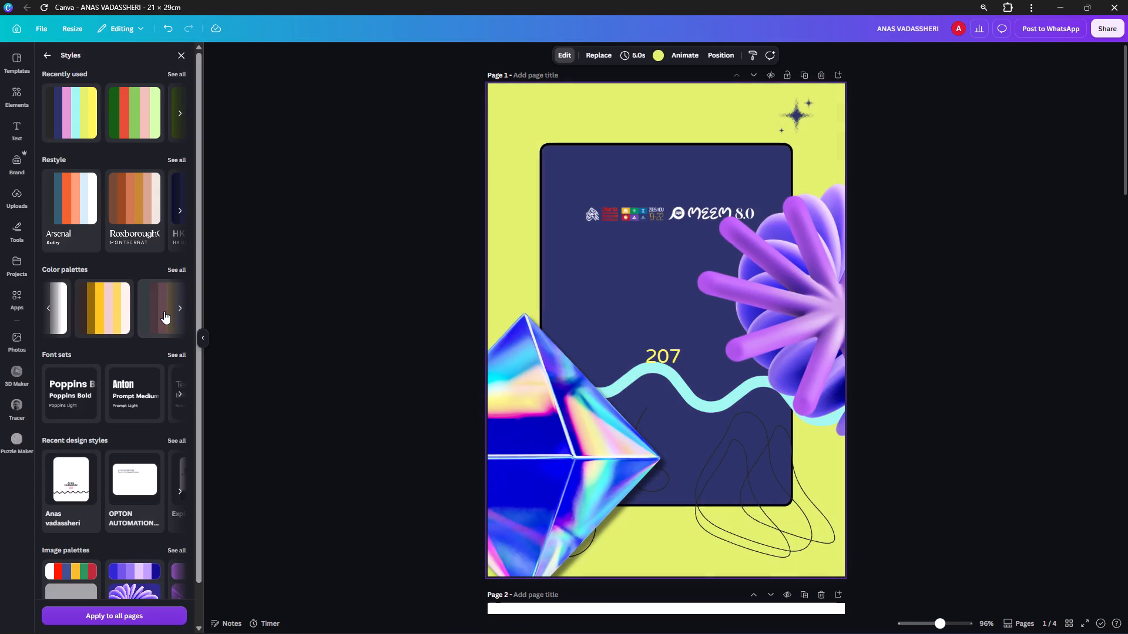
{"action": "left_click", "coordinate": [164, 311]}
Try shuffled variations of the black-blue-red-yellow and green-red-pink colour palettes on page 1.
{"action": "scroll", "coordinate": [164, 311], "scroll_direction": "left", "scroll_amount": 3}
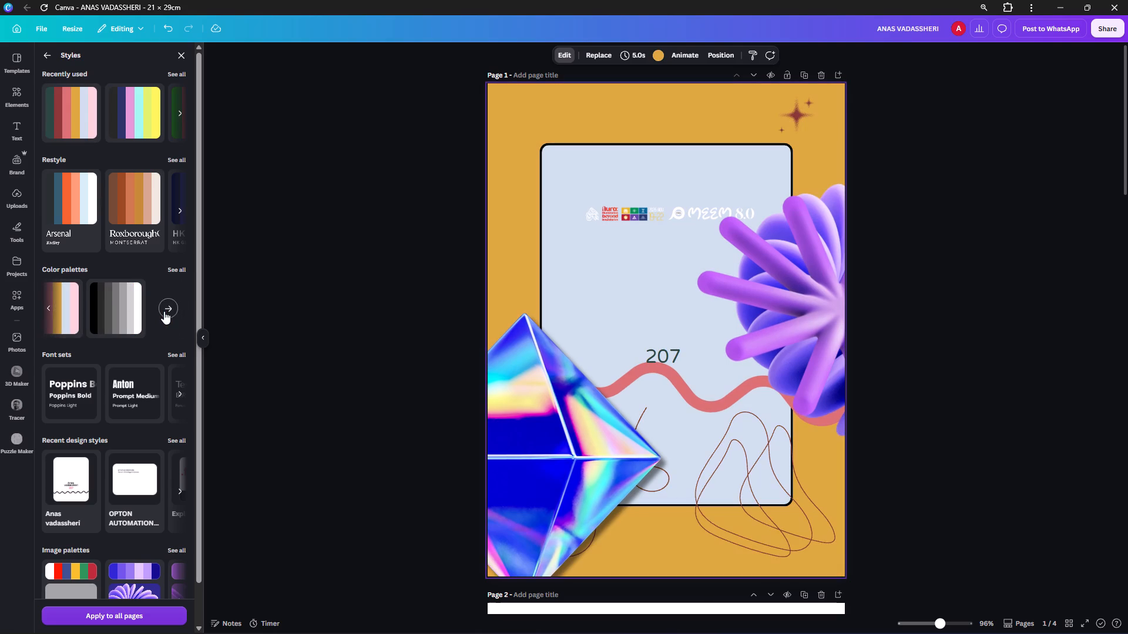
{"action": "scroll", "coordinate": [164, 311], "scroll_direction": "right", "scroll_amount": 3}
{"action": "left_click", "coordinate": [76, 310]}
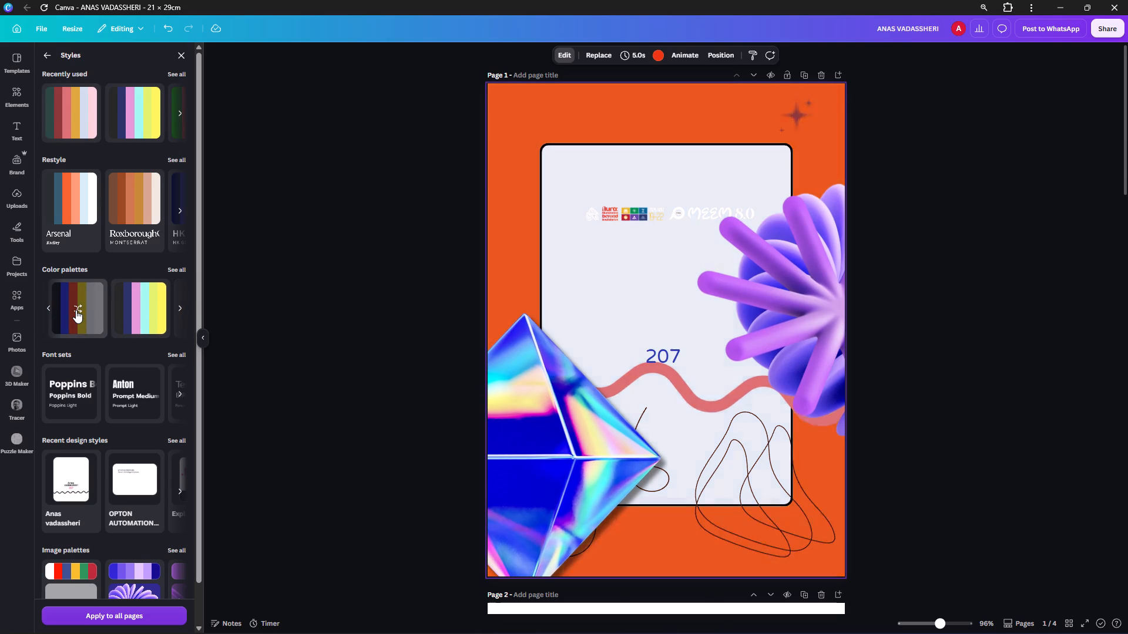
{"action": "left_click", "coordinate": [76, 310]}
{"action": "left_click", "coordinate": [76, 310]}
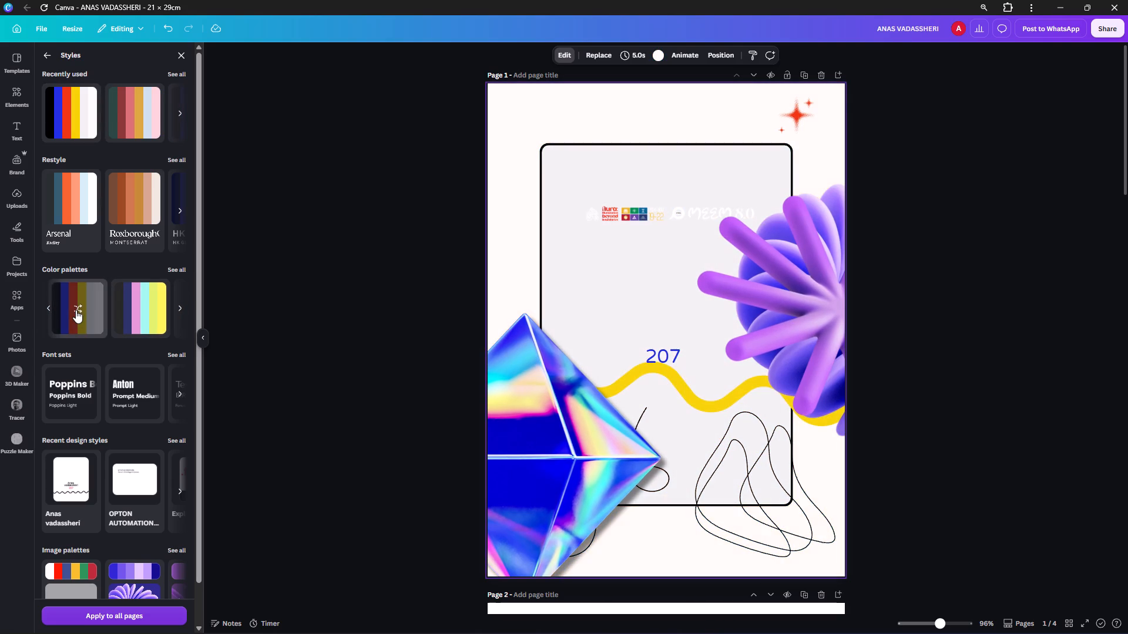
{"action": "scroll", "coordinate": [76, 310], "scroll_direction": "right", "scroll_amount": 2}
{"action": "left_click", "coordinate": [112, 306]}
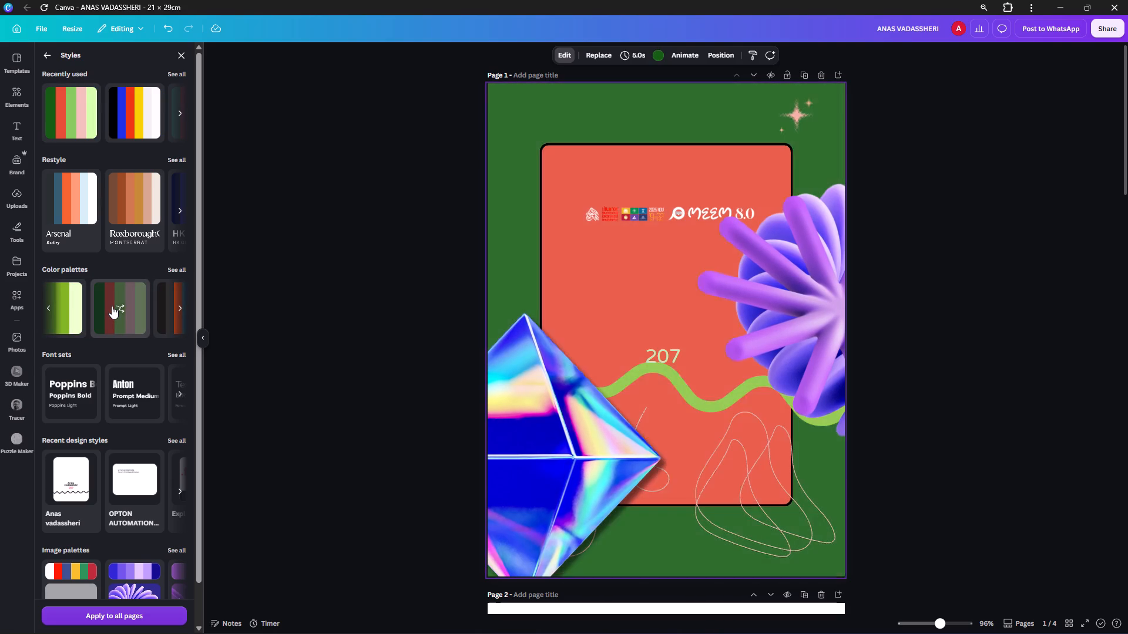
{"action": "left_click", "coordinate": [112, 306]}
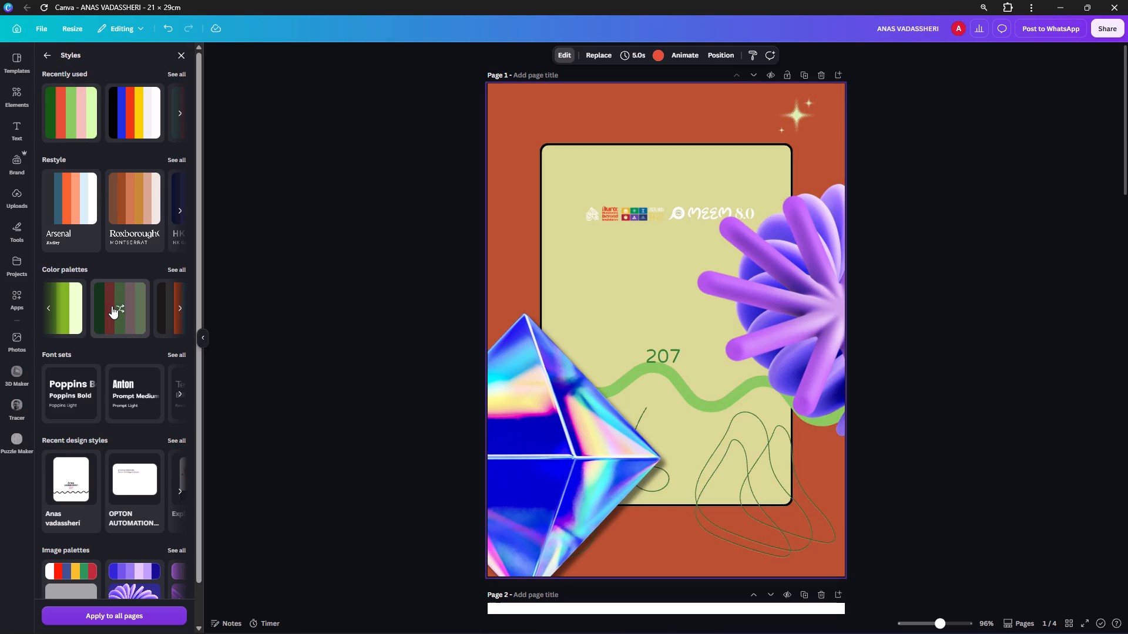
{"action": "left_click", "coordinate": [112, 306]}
Apply the all-green palette to page 1 and shuffle it to a pale green background with a dark green card.
{"action": "scroll", "coordinate": [112, 306], "scroll_direction": "right", "scroll_amount": 1}
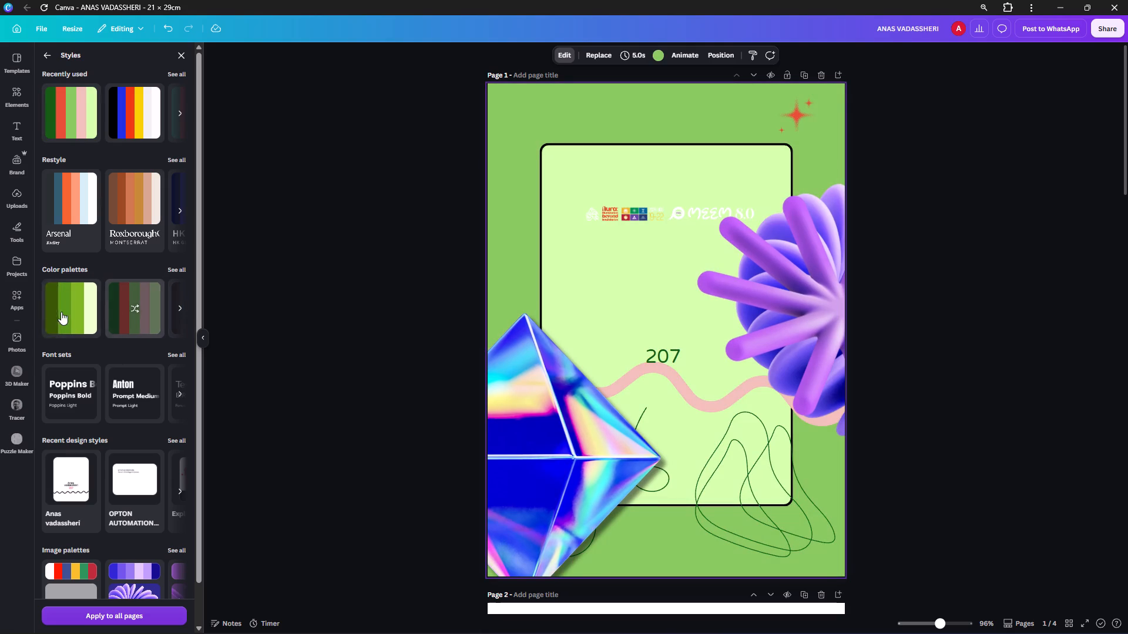
{"action": "left_click", "coordinate": [58, 312]}
{"action": "left_click", "coordinate": [58, 312]}
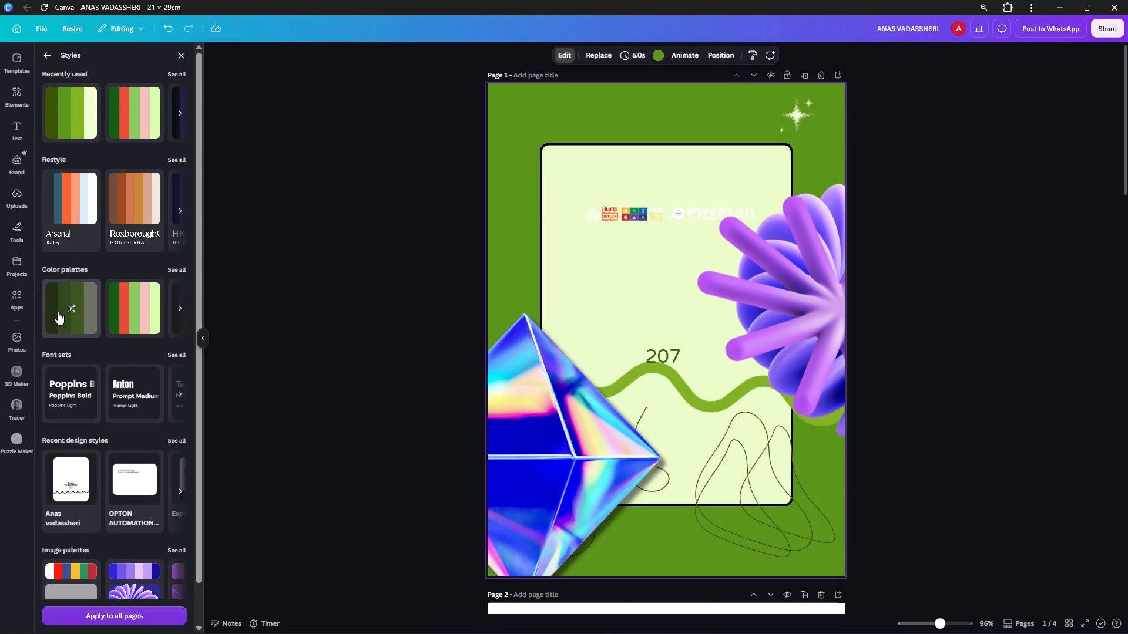
{"action": "left_click", "coordinate": [58, 312]}
{"action": "left_click", "coordinate": [58, 312]}
Apply the Poppins font set to page 1 and close the styles.
{"action": "scroll", "coordinate": [58, 312], "scroll_direction": "down", "scroll_amount": 2}
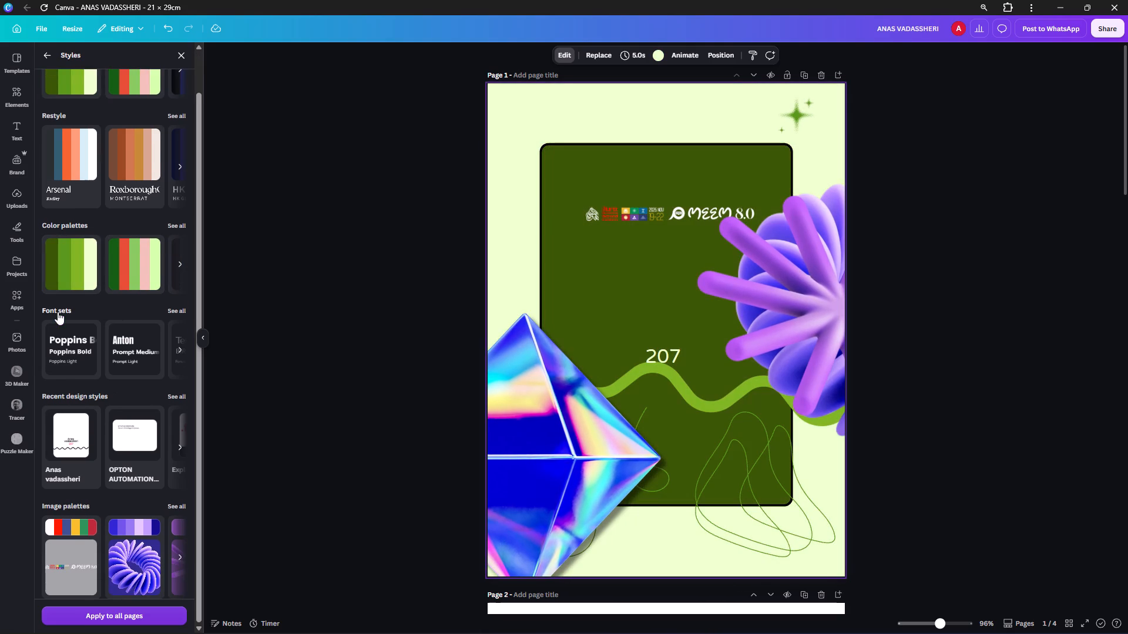
{"action": "scroll", "coordinate": [58, 312], "scroll_direction": "up", "scroll_amount": 1}
{"action": "left_click", "coordinate": [99, 393]}
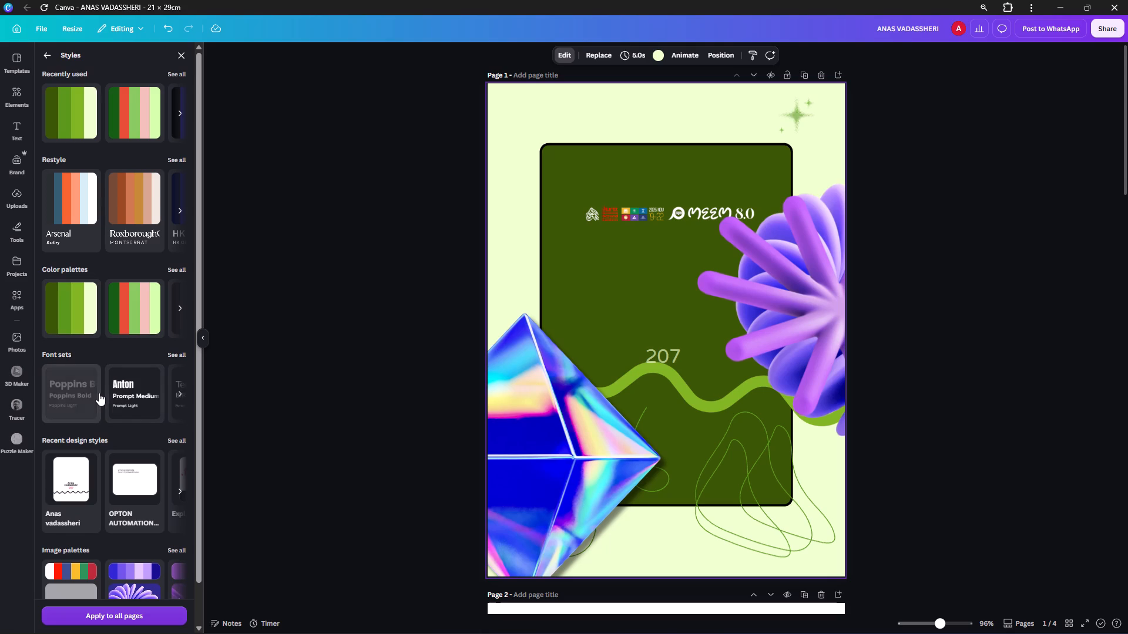
{"action": "left_click", "coordinate": [347, 262]}
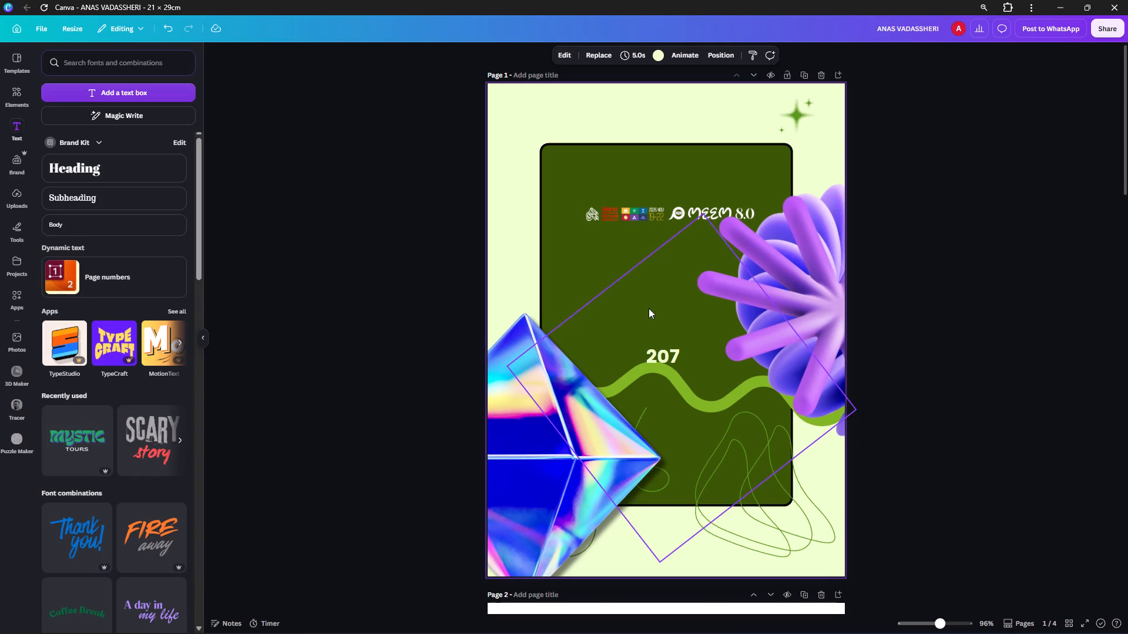
Move the green wavy line down so it crosses the card below the number 207.
{"action": "left_click_drag", "start_coordinate": [662, 278], "coordinate": [689, 218]}
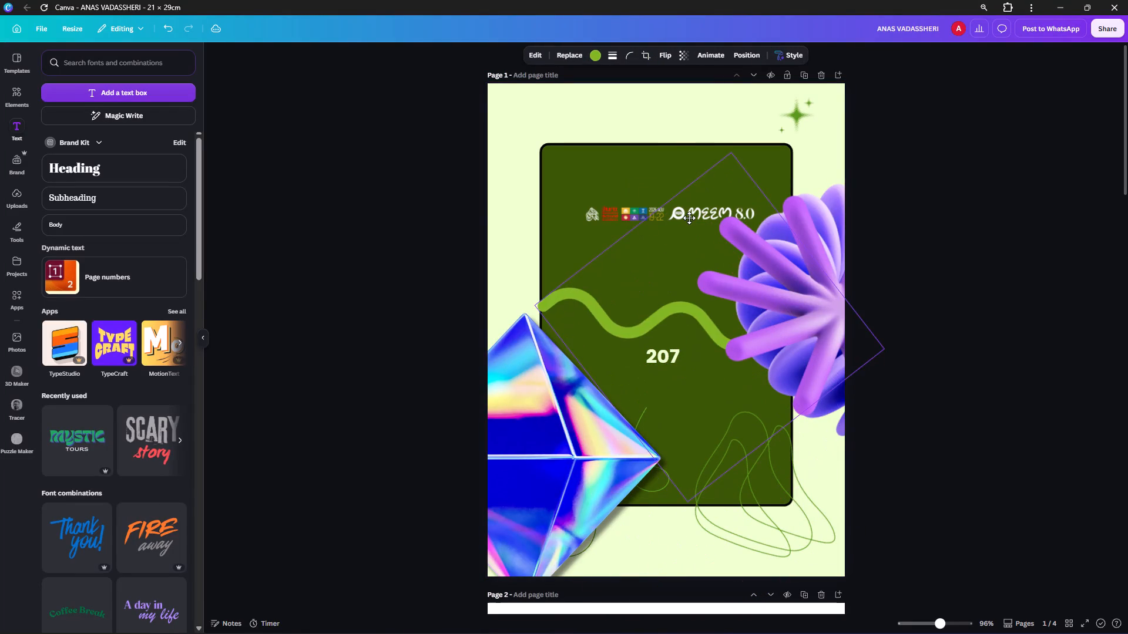
{"action": "left_click_drag", "start_coordinate": [689, 218], "coordinate": [631, 304]}
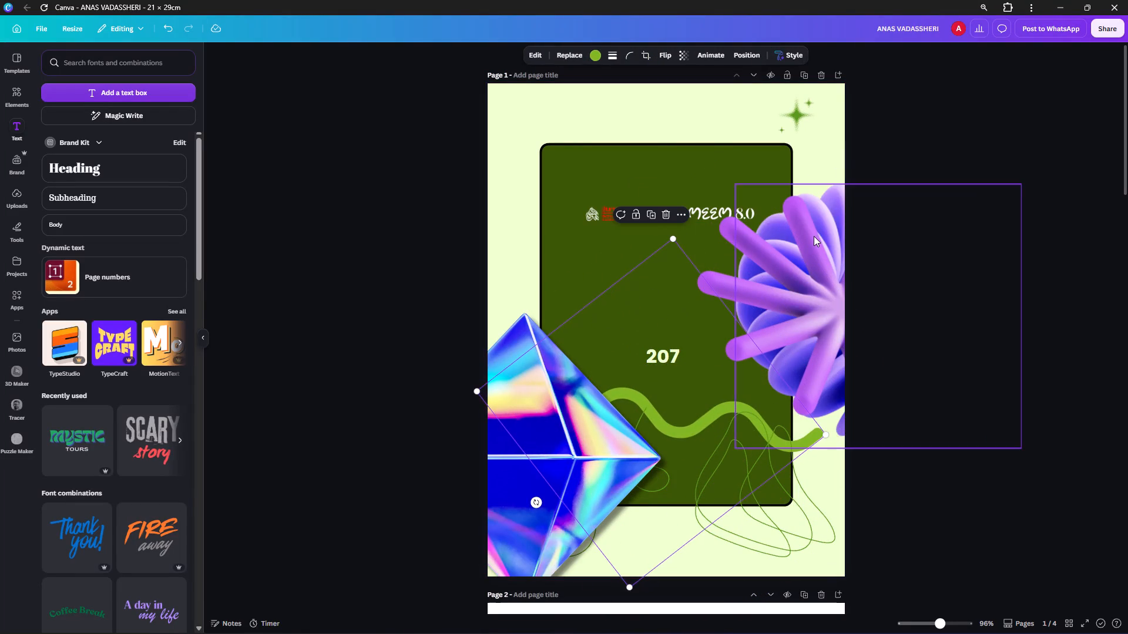
Delete the purple starburst, the blue-purple spiral and the crystal from page 1.
{"action": "left_click", "coordinate": [814, 236]}
{"action": "key", "text": "BackSpace"}
{"action": "left_click", "coordinate": [798, 283]}
{"action": "key", "text": "BackSpace"}
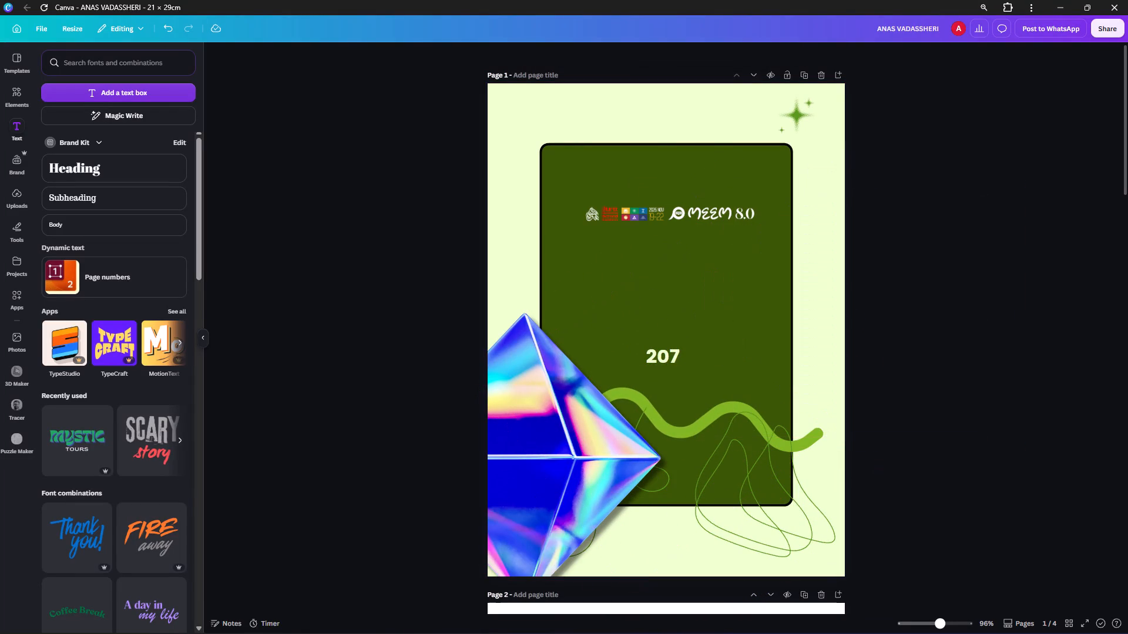
{"action": "left_click", "coordinate": [568, 457]}
{"action": "key", "text": "BackSpace"}
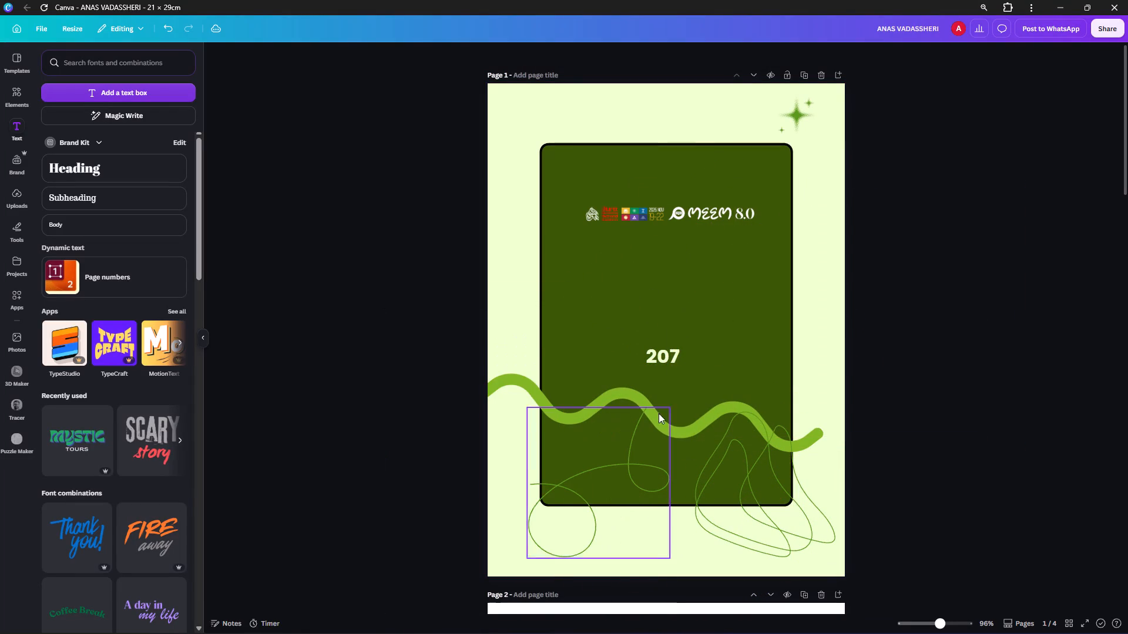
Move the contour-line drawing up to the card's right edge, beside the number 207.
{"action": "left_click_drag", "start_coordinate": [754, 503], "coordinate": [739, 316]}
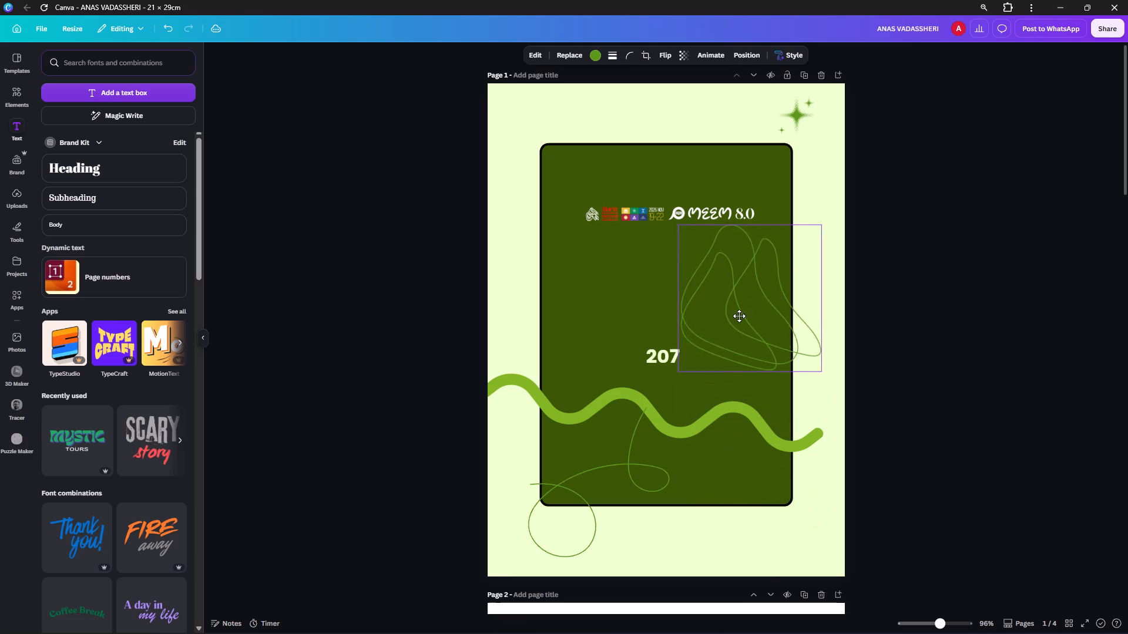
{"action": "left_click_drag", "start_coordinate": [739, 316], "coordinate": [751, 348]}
Move the thin looping line into the card's lower-left corner and shrink it to about 6 cm wide.
{"action": "left_click_drag", "start_coordinate": [614, 477], "coordinate": [633, 440]}
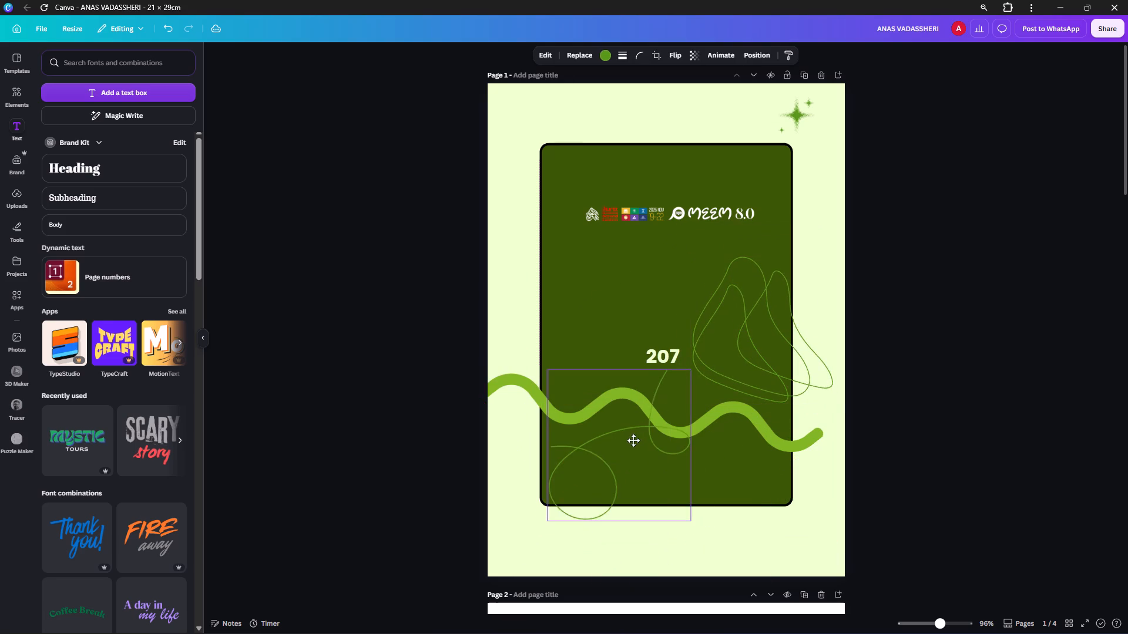
{"action": "left_click_drag", "start_coordinate": [633, 440], "coordinate": [626, 421]}
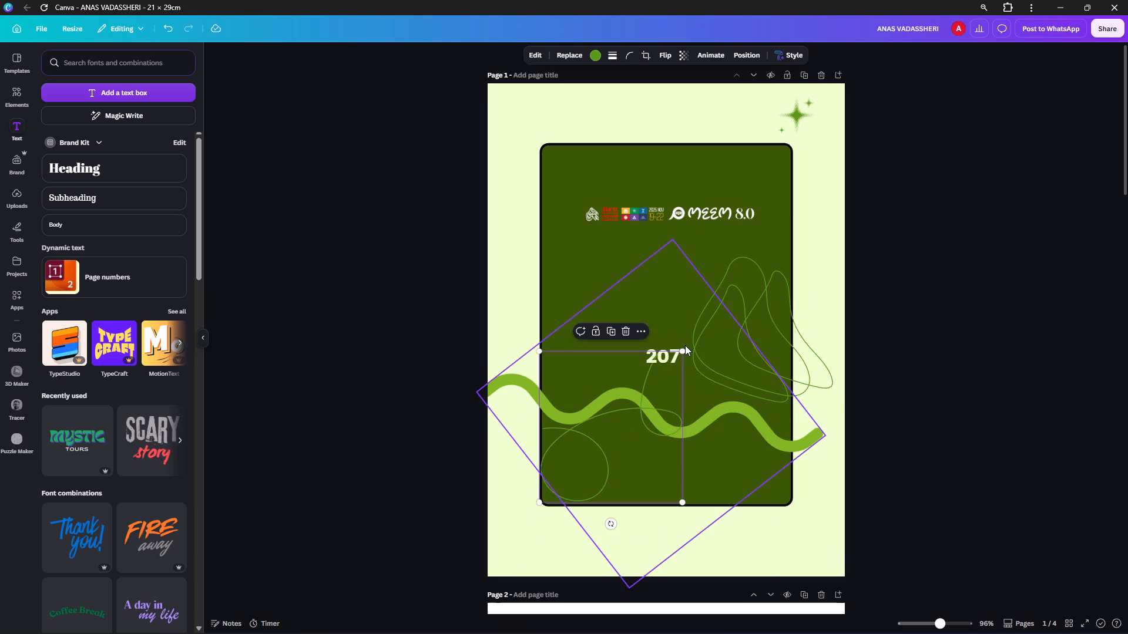
{"action": "left_click_drag", "start_coordinate": [681, 349], "coordinate": [654, 398]}
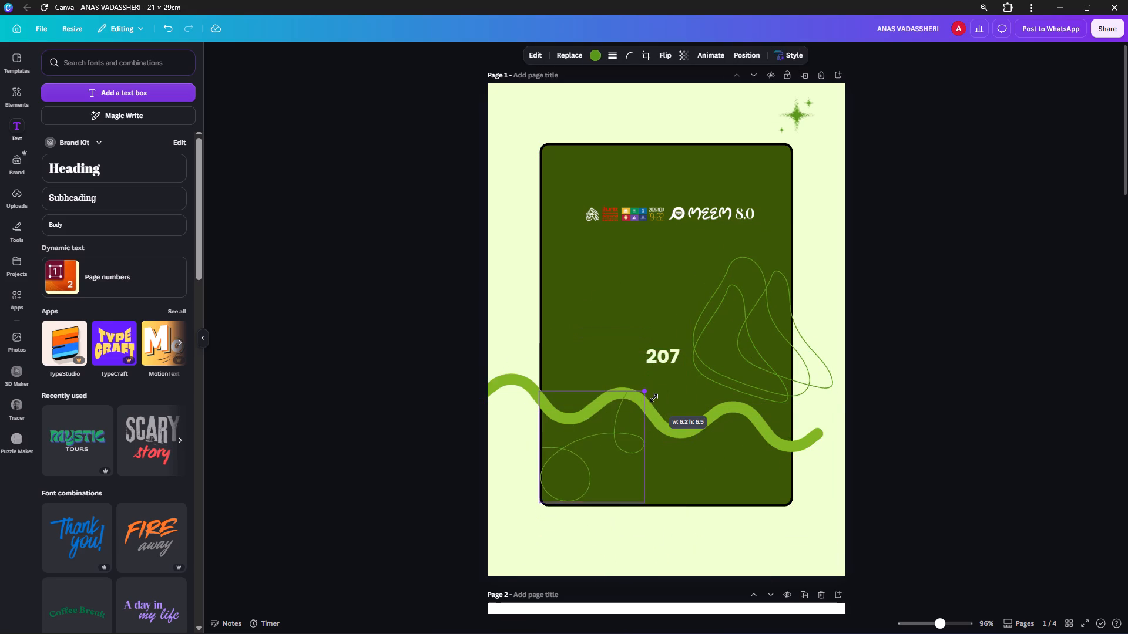
{"action": "left_click_drag", "start_coordinate": [654, 398], "coordinate": [652, 403]}
Shrink the contour-line drawing to about 4 cm wide and place it near the card's bottom edge, beneath the wave's dip.
{"action": "left_click_drag", "start_coordinate": [761, 321], "coordinate": [707, 427]}
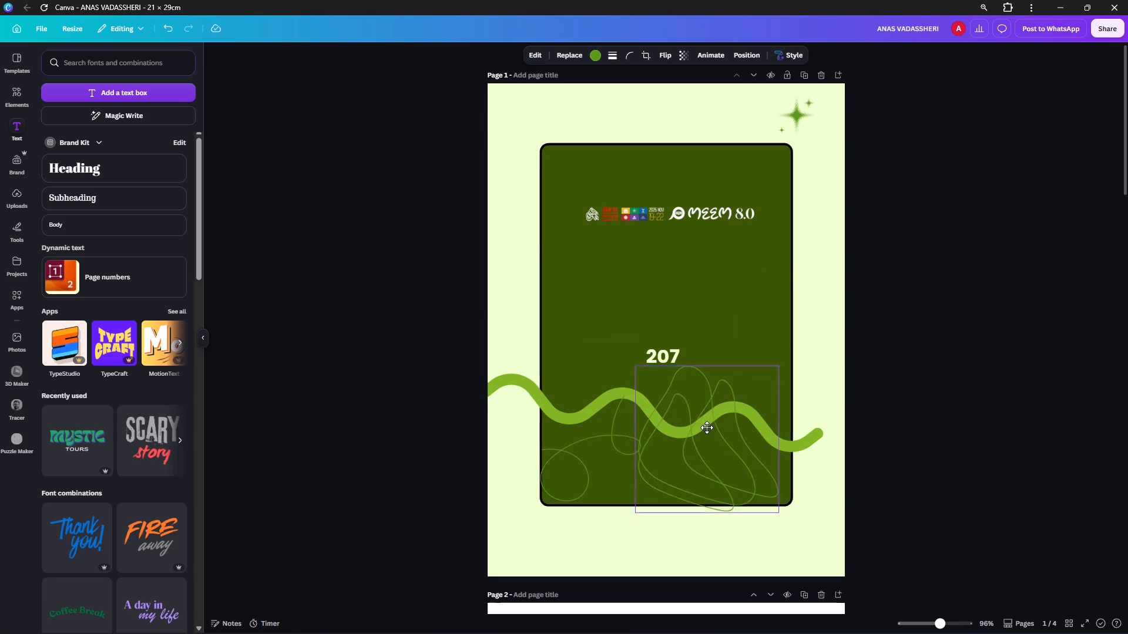
{"action": "left_click_drag", "start_coordinate": [707, 427], "coordinate": [707, 423]}
{"action": "left_click_drag", "start_coordinate": [778, 355], "coordinate": [703, 422]}
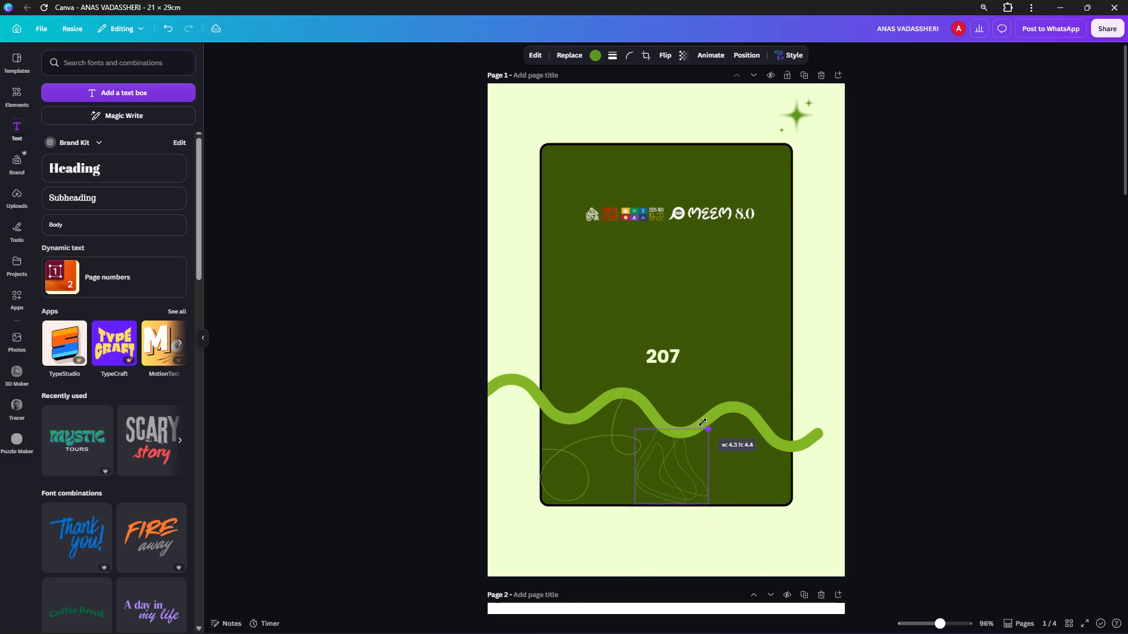
{"action": "left_click_drag", "start_coordinate": [703, 422], "coordinate": [701, 423]}
{"action": "left_click_drag", "start_coordinate": [679, 440], "coordinate": [681, 429]}
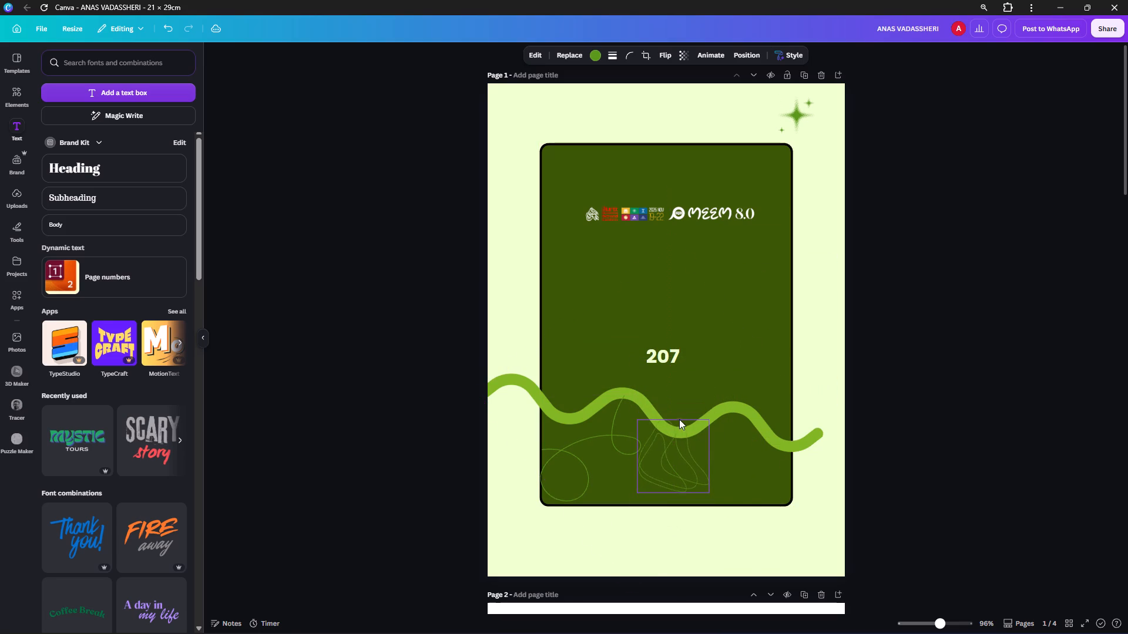
{"action": "left_click_drag", "start_coordinate": [678, 406], "coordinate": [676, 400]}
{"action": "left_click", "coordinate": [676, 400]}
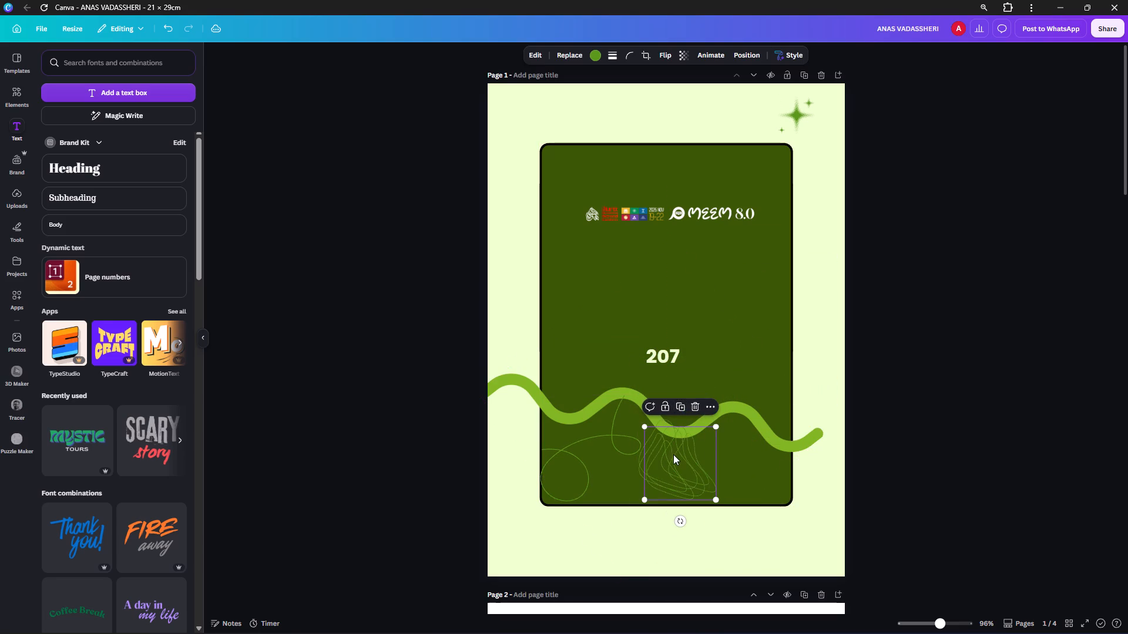
Duplicate the contour-line drawing into the card's lower-right corner, rotating the copy clockwise so it sits beneath the wave.
{"action": "left_click_drag", "start_coordinate": [673, 454], "coordinate": [743, 453]}
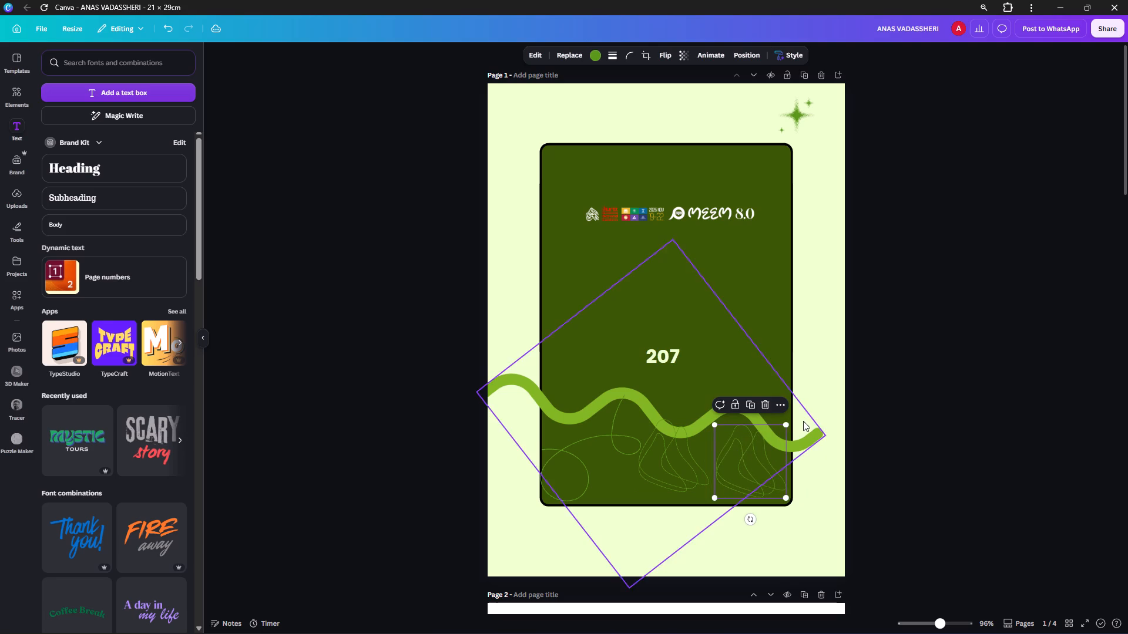
{"action": "left_click_drag", "start_coordinate": [751, 520], "coordinate": [724, 521]}
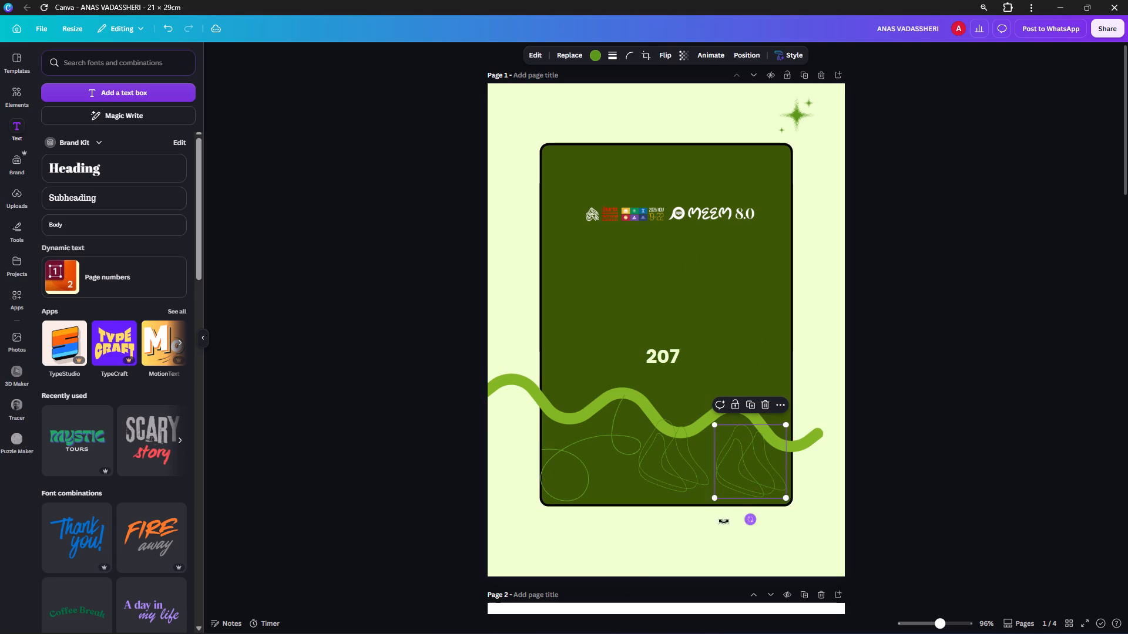
{"action": "left_click_drag", "start_coordinate": [724, 521], "coordinate": [672, 503]}
{"action": "left_click_drag", "start_coordinate": [733, 458], "coordinate": [724, 453]}
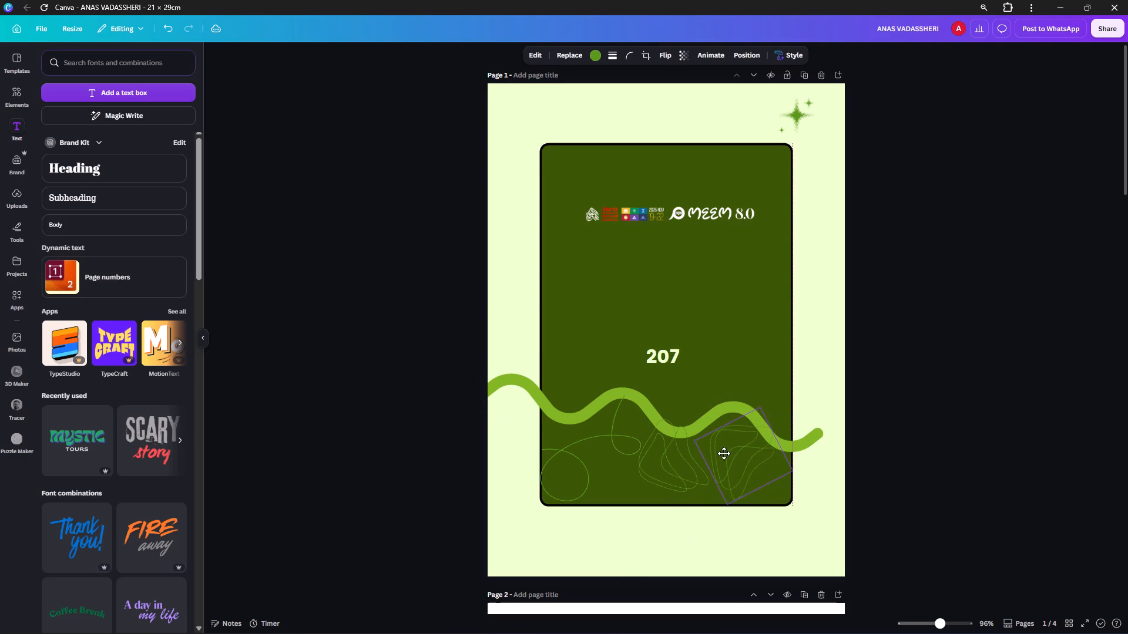
{"action": "left_click_drag", "start_coordinate": [724, 453], "coordinate": [724, 457]}
{"action": "left_click", "coordinate": [892, 333]}
Add the recently used "Mystic Tours" font combination to page 1.
{"action": "scroll", "coordinate": [641, 464], "scroll_direction": "down", "scroll_amount": 5}
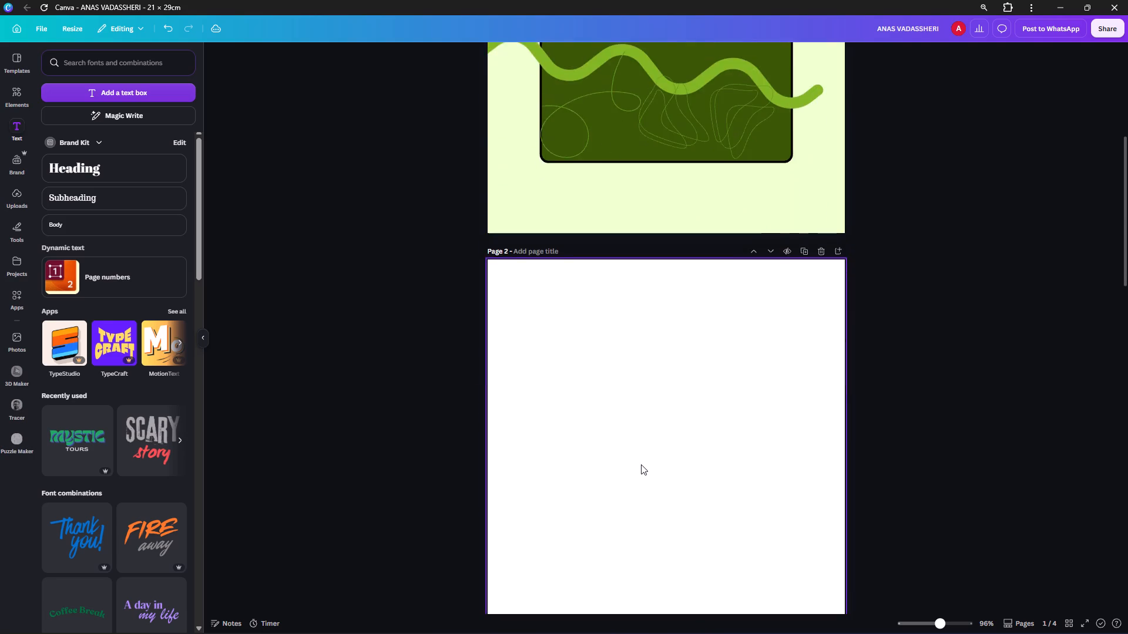
{"action": "scroll", "coordinate": [641, 464], "scroll_direction": "down", "scroll_amount": 20}
{"action": "scroll", "coordinate": [641, 464], "scroll_direction": "down", "scroll_amount": 6}
{"action": "scroll", "coordinate": [641, 464], "scroll_direction": "up", "scroll_amount": 9}
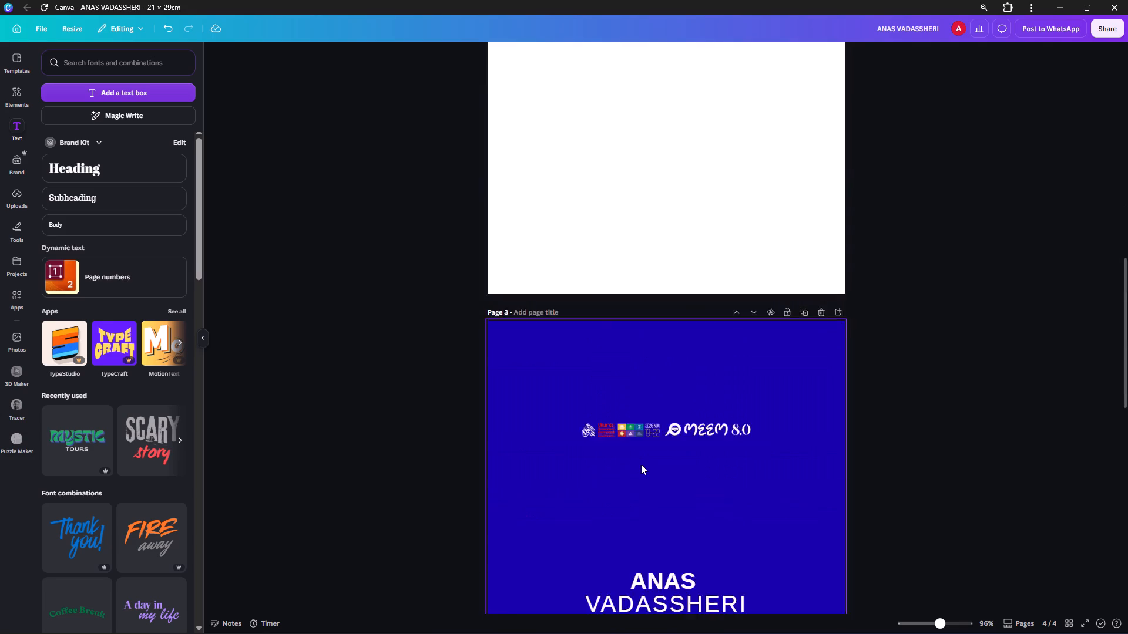
{"action": "scroll", "coordinate": [641, 464], "scroll_direction": "up", "scroll_amount": 7}
{"action": "left_click", "coordinate": [89, 451]}
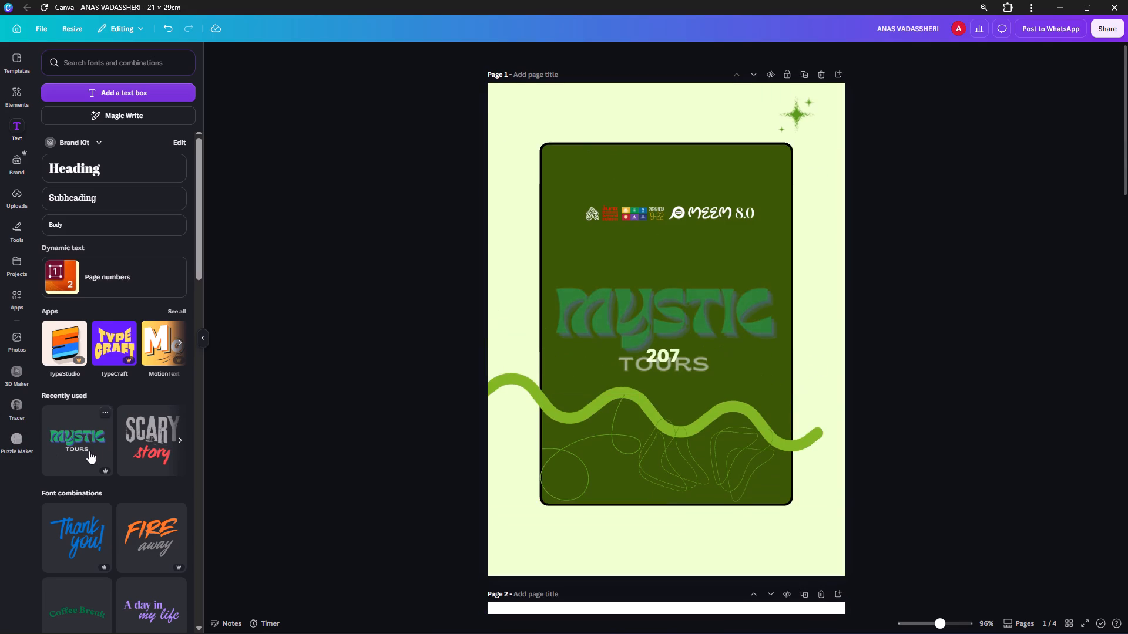
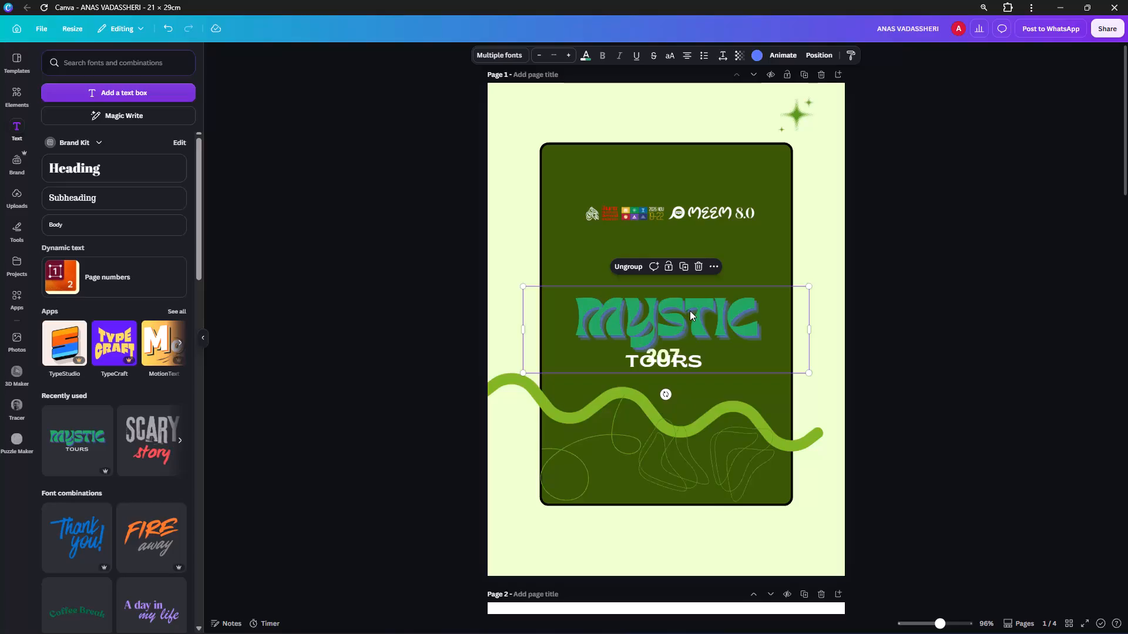
Move the Mystic Tours text group up on the card so it sits above the number 207.
{"action": "left_click_drag", "start_coordinate": [690, 311], "coordinate": [687, 282]}
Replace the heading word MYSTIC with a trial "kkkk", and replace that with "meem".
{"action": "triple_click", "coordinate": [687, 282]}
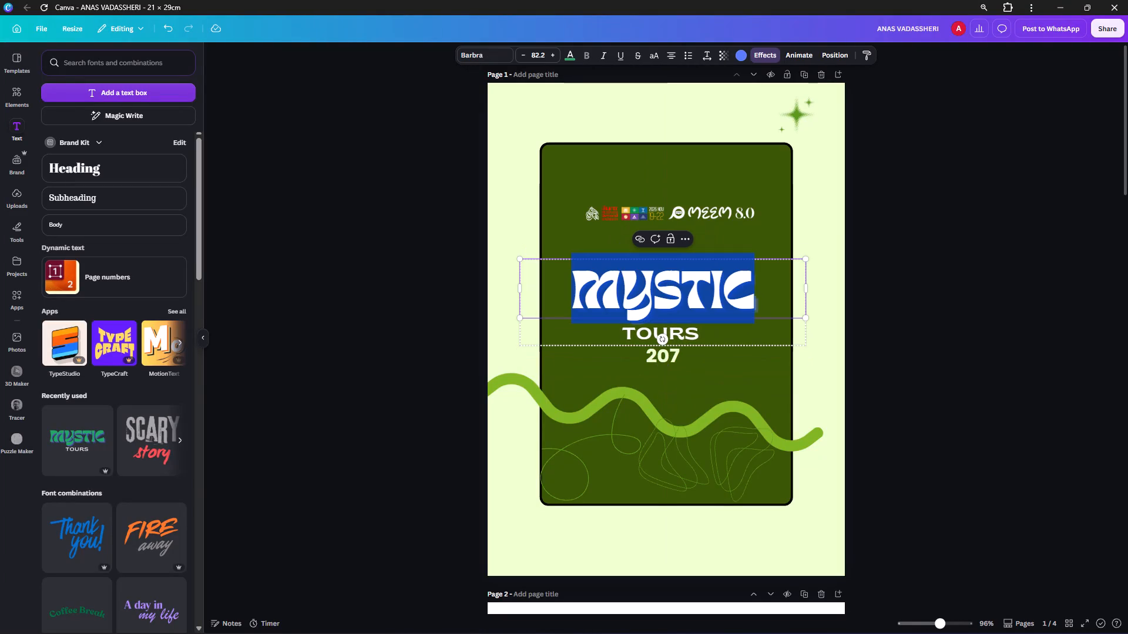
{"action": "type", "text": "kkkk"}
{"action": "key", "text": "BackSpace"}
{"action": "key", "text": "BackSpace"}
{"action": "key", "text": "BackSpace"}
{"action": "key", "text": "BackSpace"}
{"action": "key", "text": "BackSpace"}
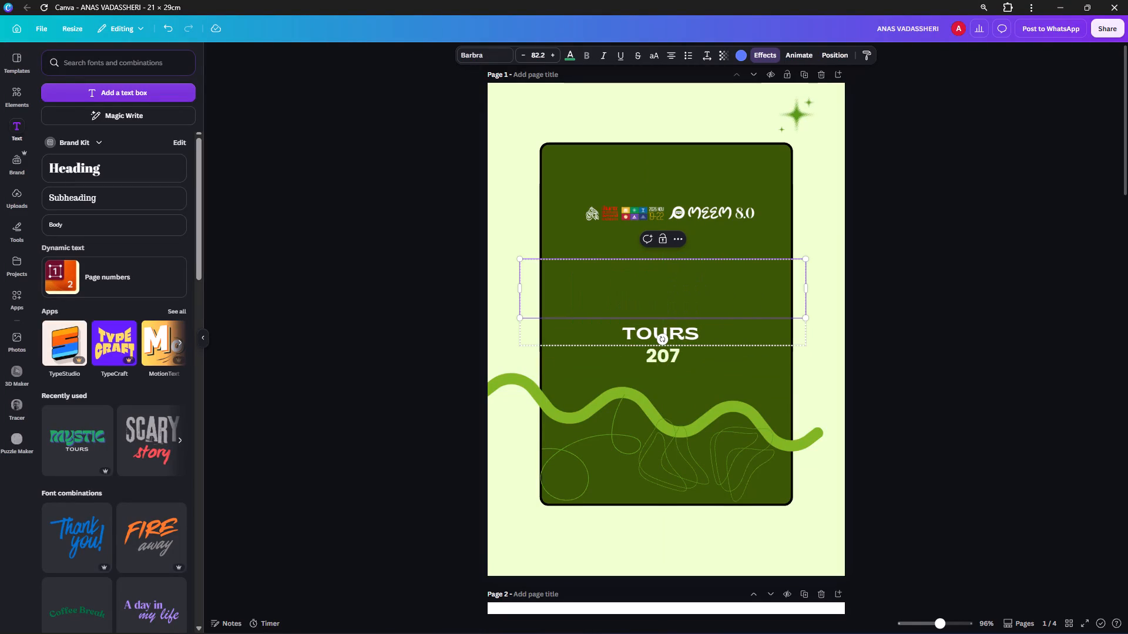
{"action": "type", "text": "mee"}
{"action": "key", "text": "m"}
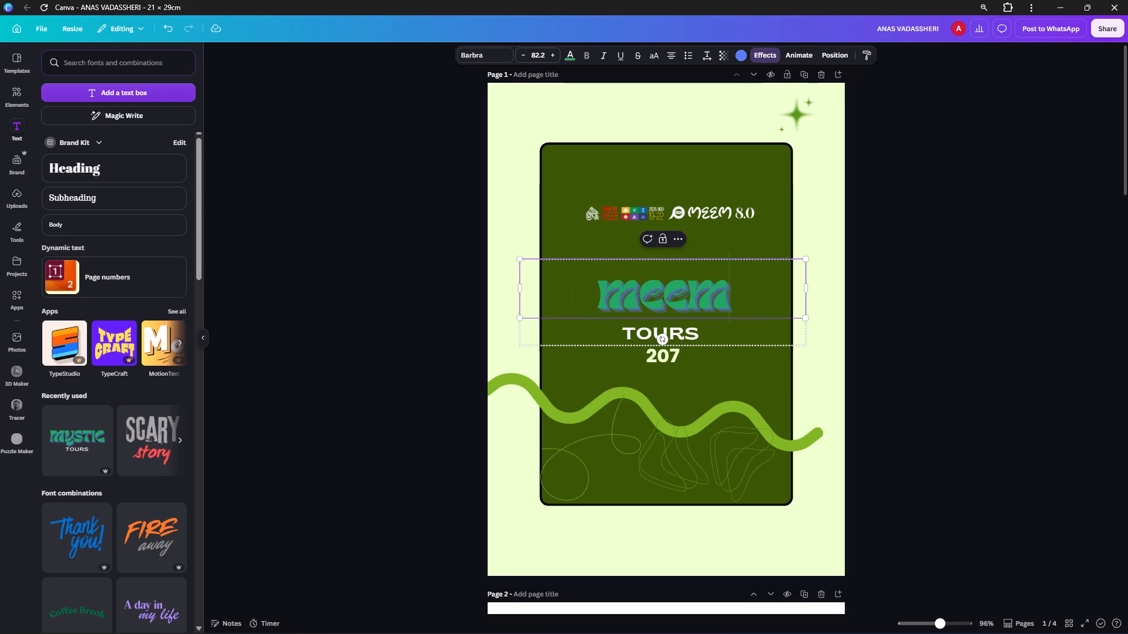
Change the heading word above TOURS to "anas".
{"action": "key", "text": "BackSpace"}
{"action": "key", "text": "BackSpace"}
{"action": "key", "text": "BackSpace"}
{"action": "key", "text": "BackSpace"}
{"action": "key", "text": "BackSpace"}
{"action": "key", "text": "BackSpace"}
{"action": "key", "text": "BackSpace"}
{"action": "key", "text": "BackSpace"}
{"action": "key", "text": "BackSpace"}
{"action": "key", "text": "BackSpace"}
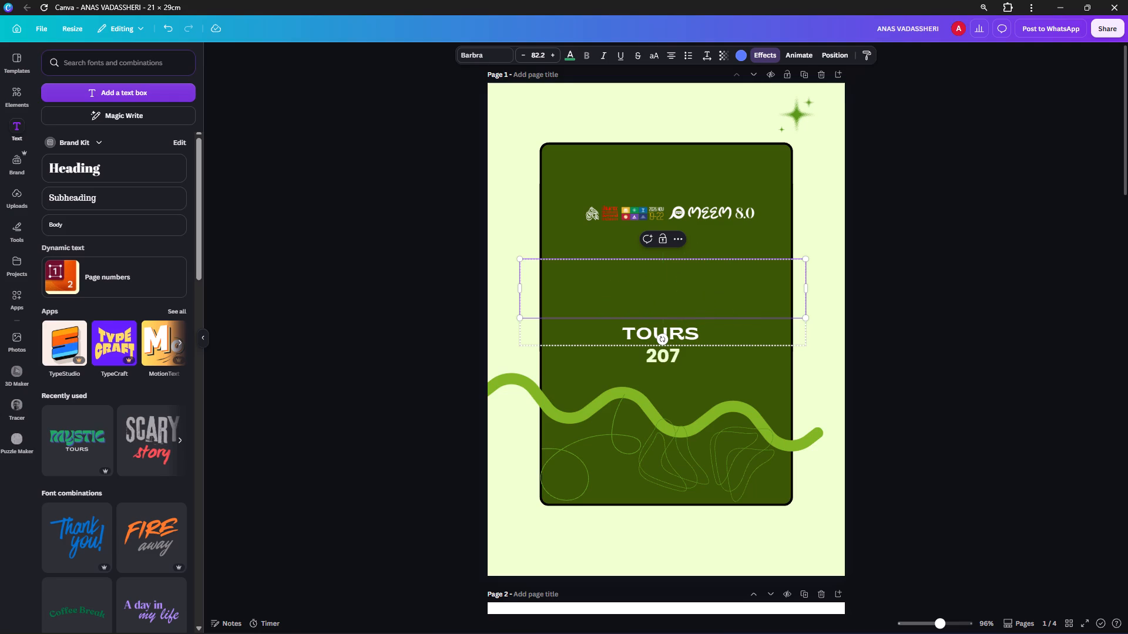
{"action": "key", "text": "BackSpace"}
{"action": "type", "text": "anas"}
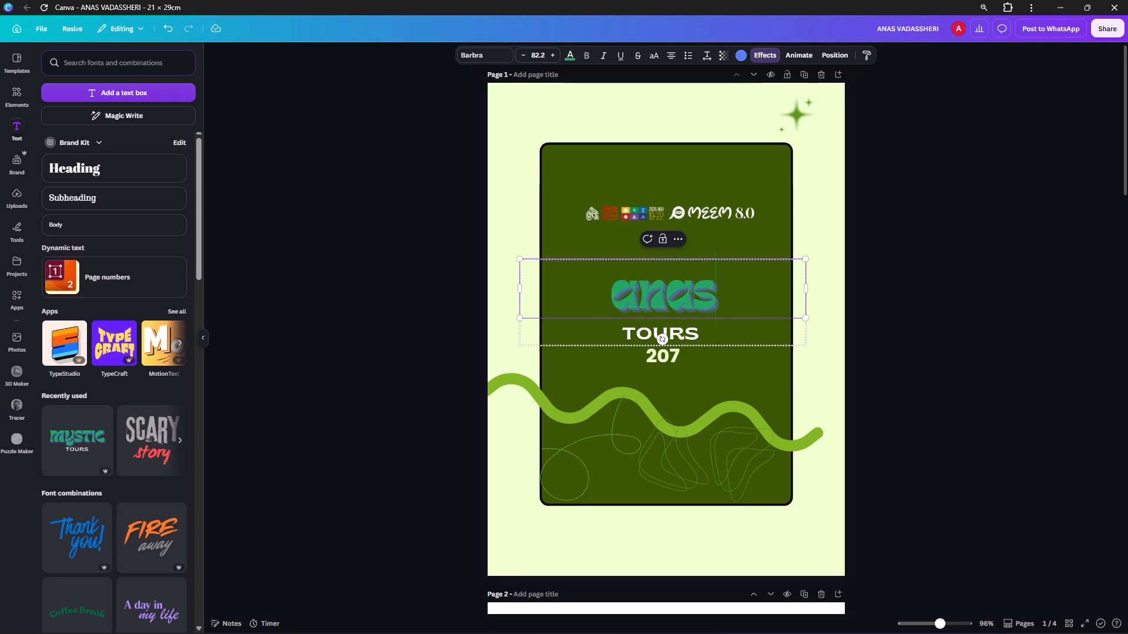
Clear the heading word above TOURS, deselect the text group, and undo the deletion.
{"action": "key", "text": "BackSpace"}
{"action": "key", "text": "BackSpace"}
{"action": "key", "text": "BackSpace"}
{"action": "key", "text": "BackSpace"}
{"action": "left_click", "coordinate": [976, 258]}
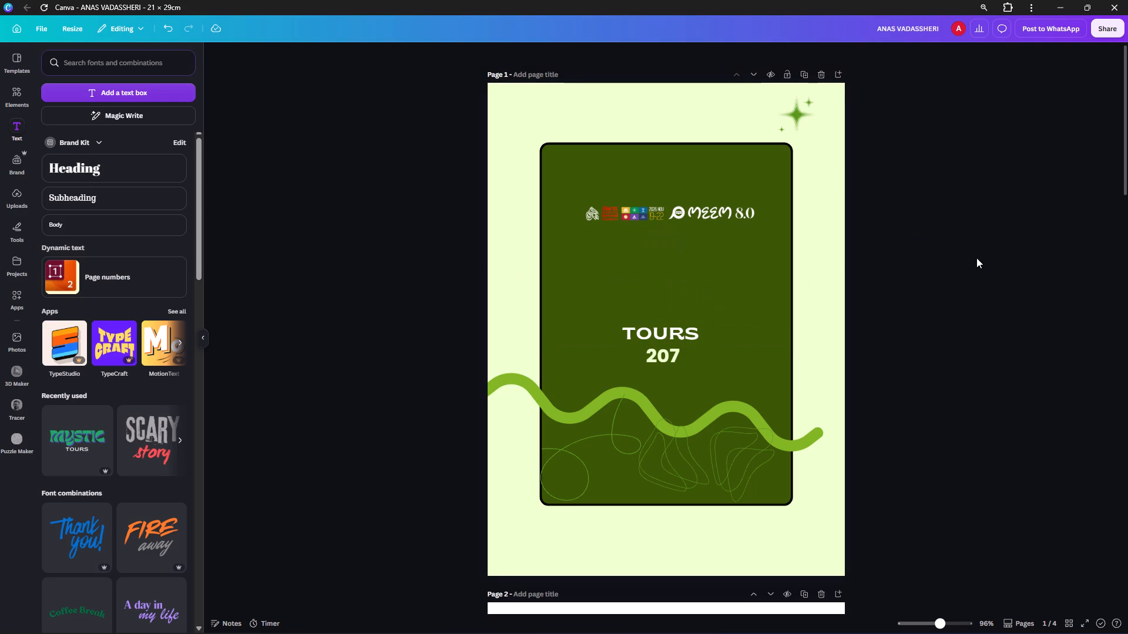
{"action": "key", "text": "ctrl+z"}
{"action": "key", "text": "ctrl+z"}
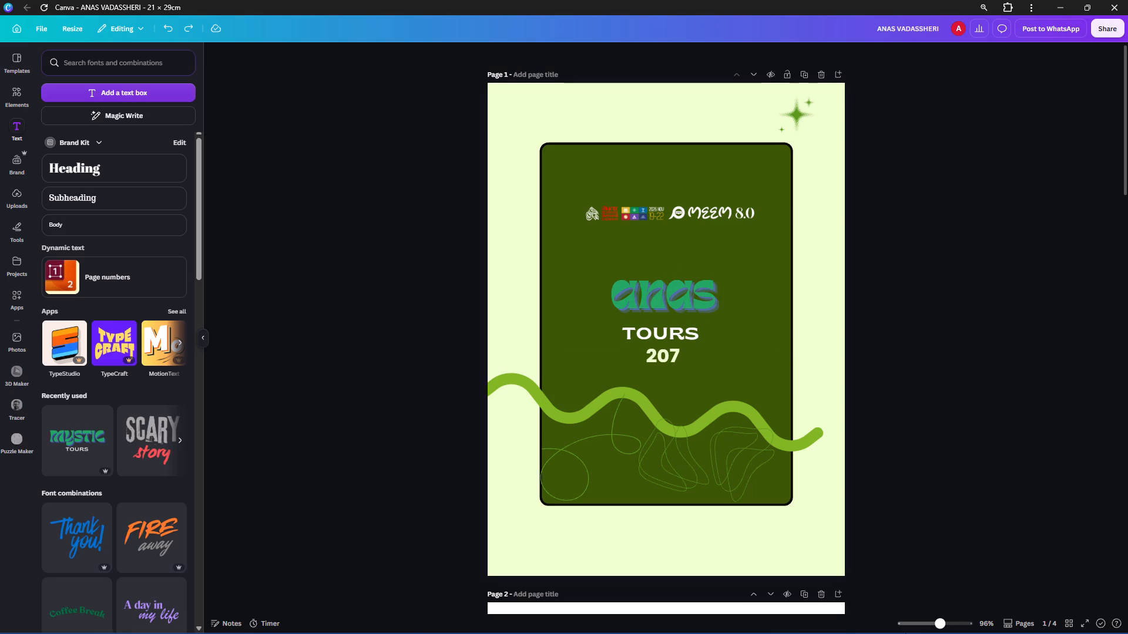
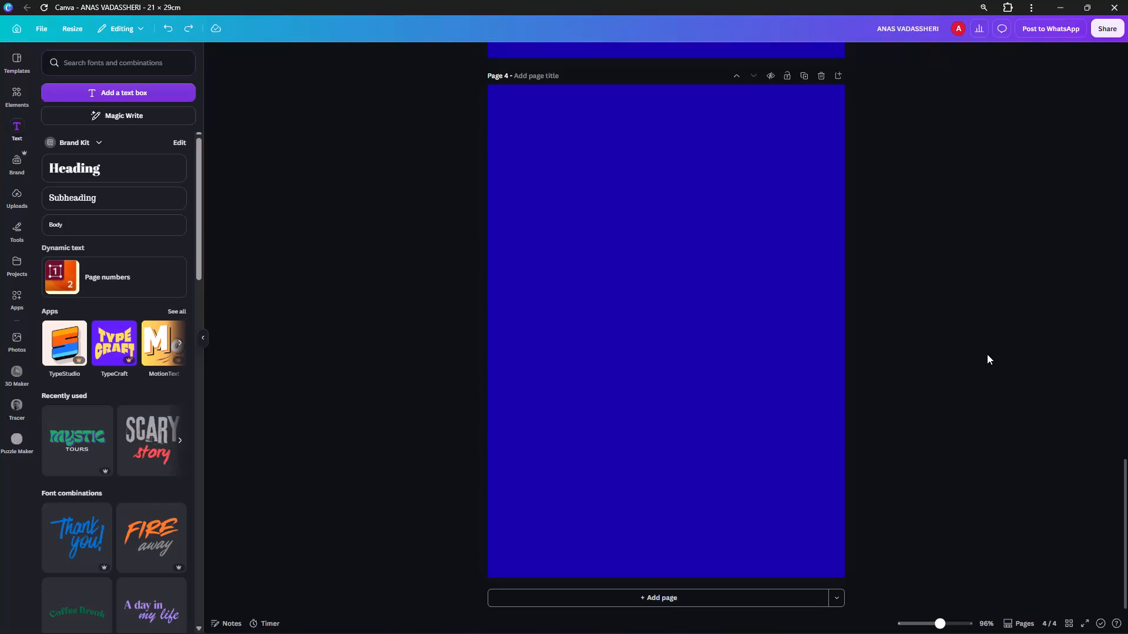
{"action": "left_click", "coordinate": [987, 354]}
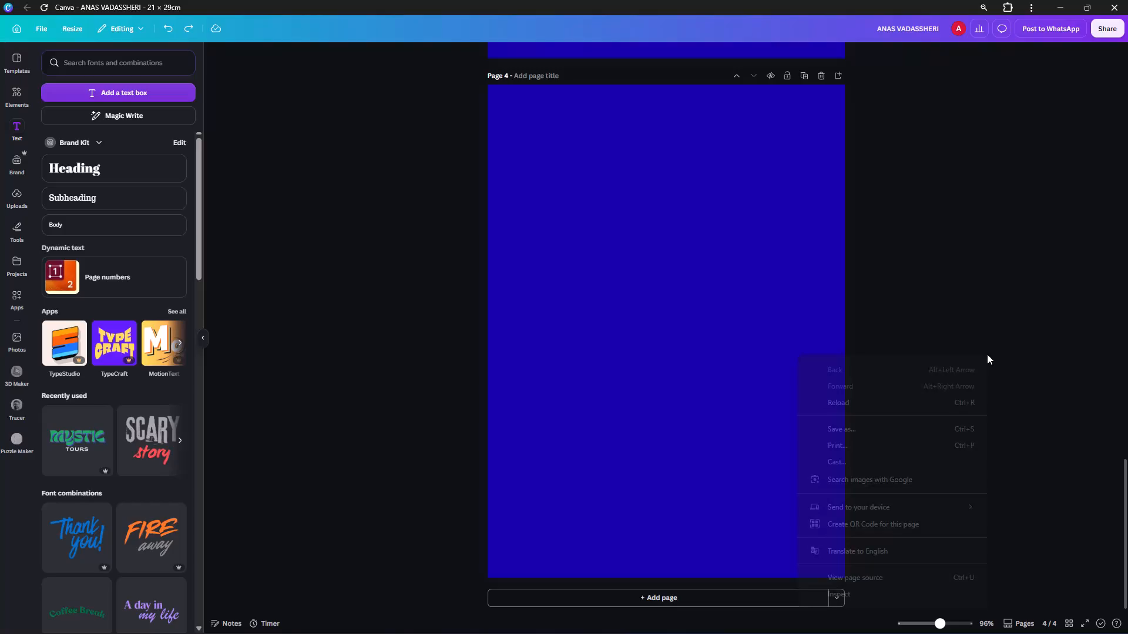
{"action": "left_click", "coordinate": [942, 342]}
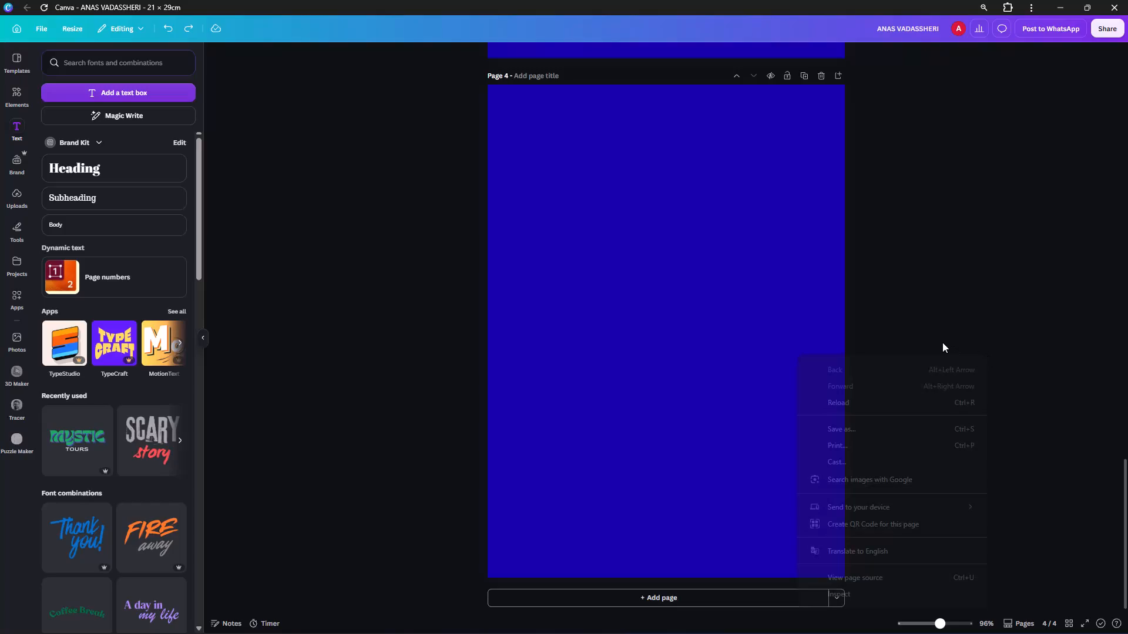